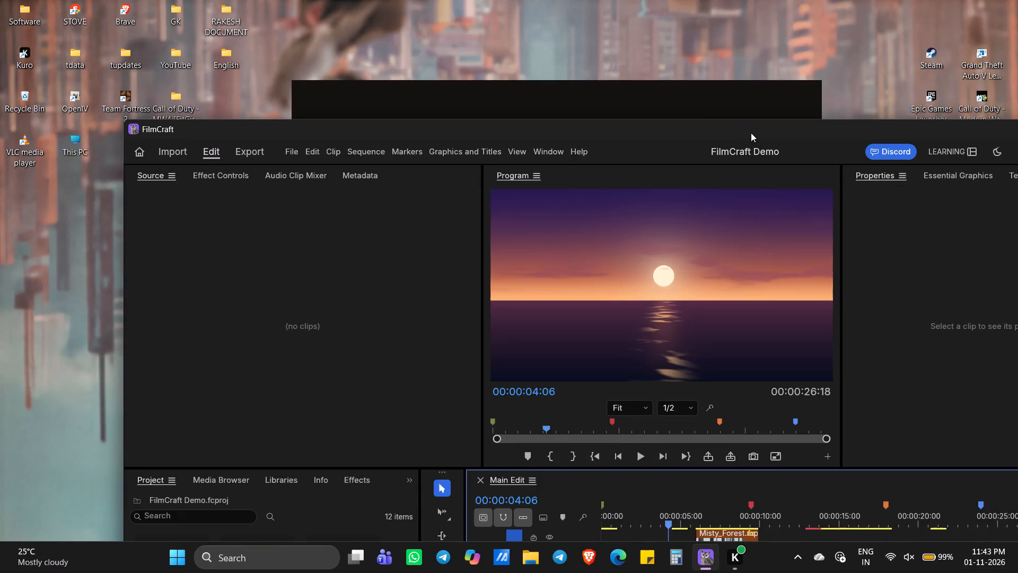
# Move the FilmCraft window up on the desktop and maximize it.
pyautogui.moveTo(750, 131); pyautogui.dragTo(677, 22)
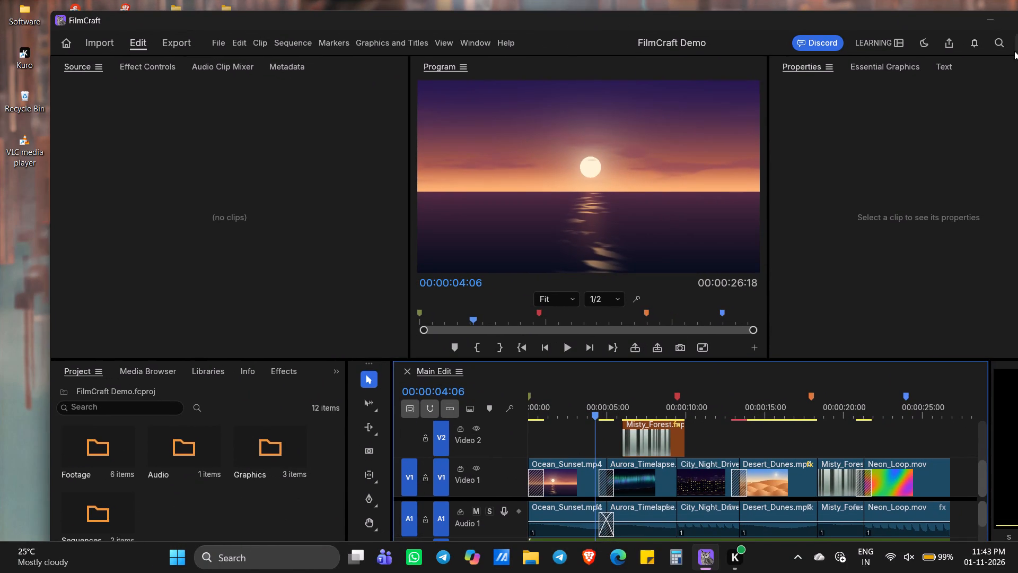
pyautogui.moveTo(880, 22); pyautogui.dragTo(866, 14)
pyautogui.click(1005, 12)
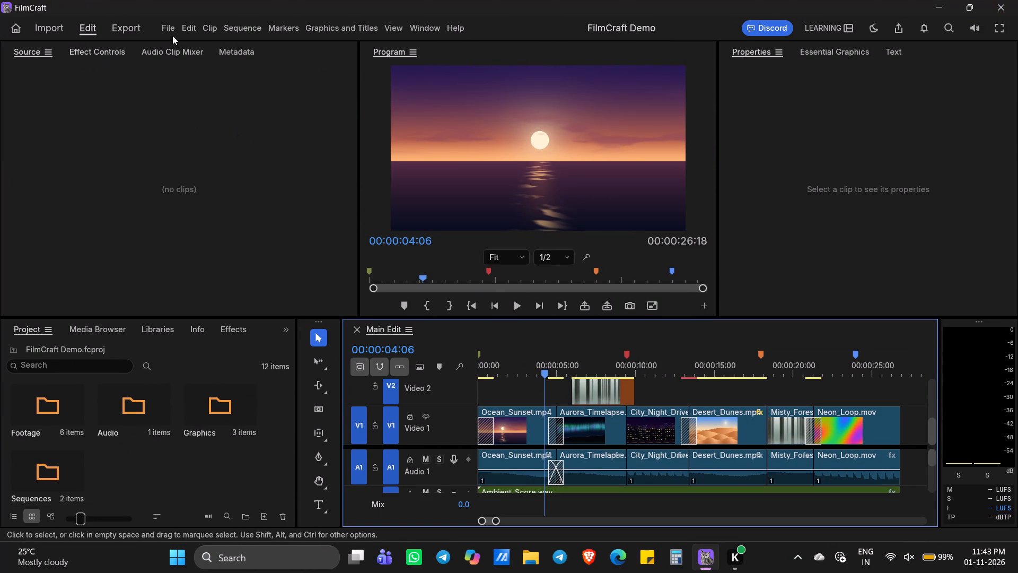
# Create a new empty project in place of the demo project.
pyautogui.click(164, 27)
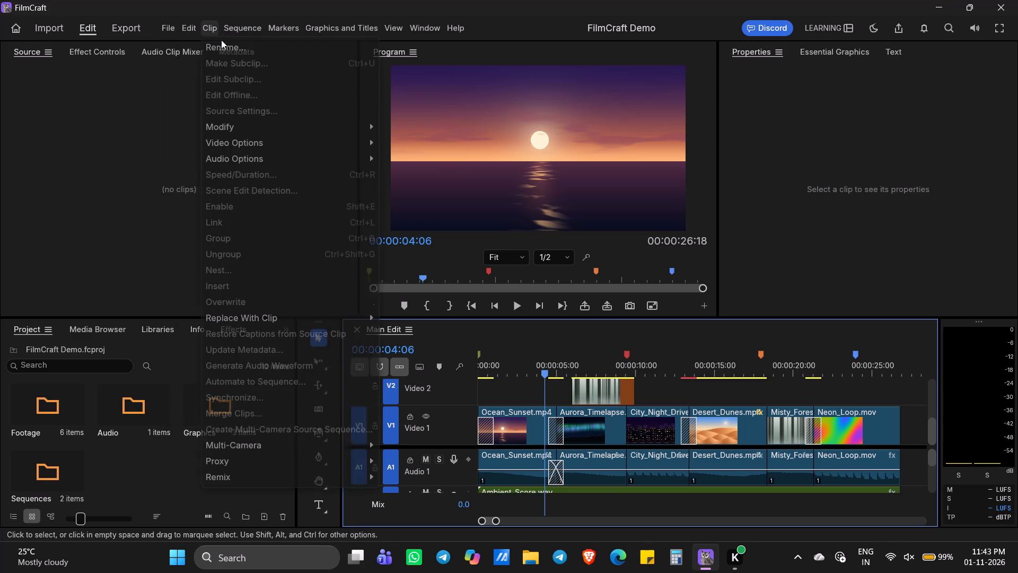
pyautogui.click(188, 45)
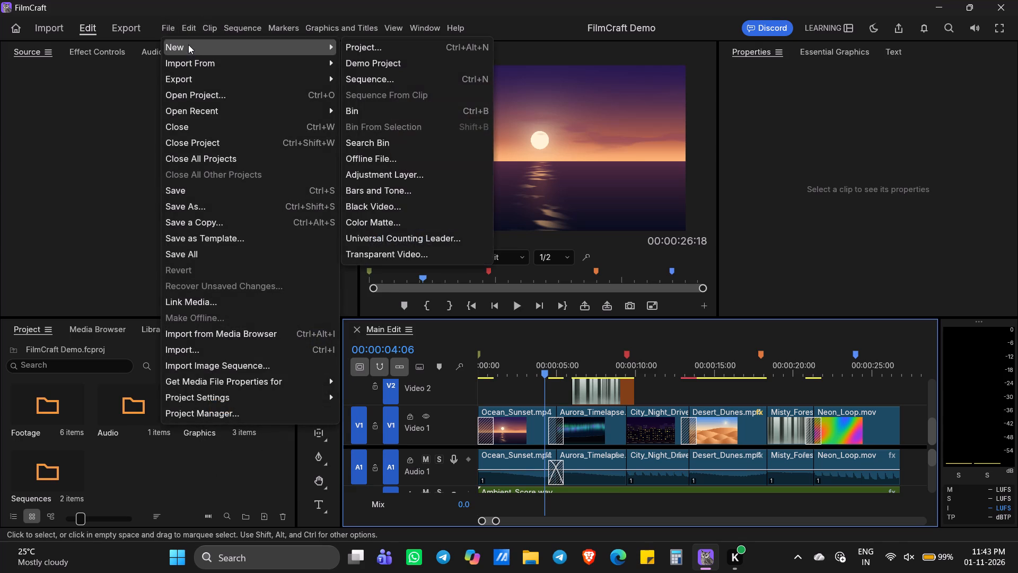
pyautogui.click(410, 41)
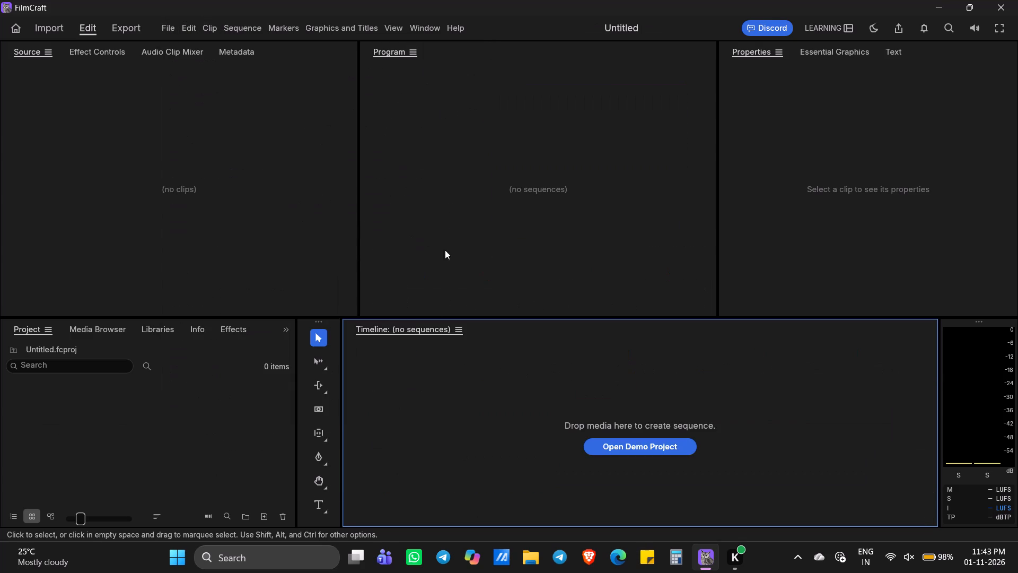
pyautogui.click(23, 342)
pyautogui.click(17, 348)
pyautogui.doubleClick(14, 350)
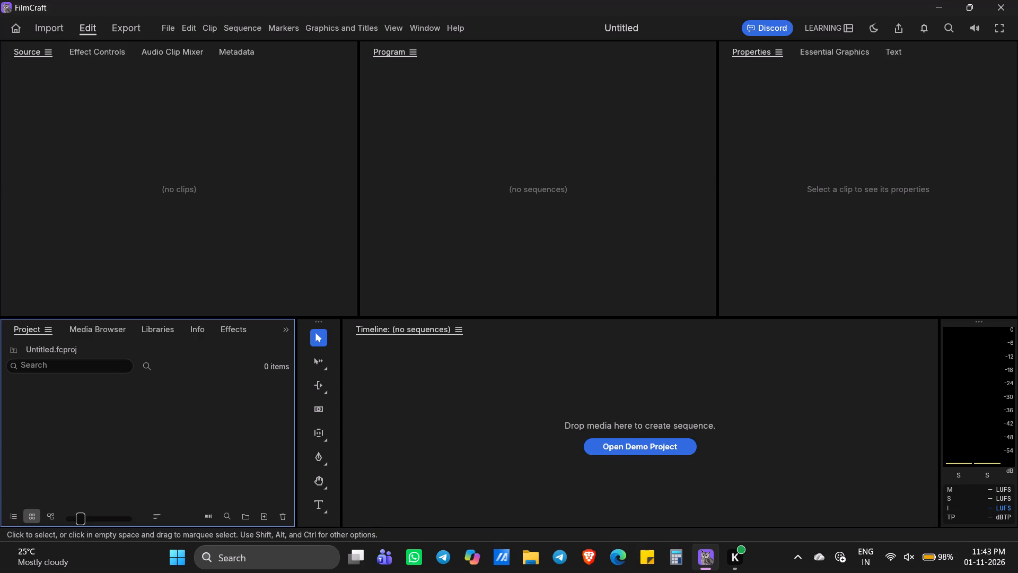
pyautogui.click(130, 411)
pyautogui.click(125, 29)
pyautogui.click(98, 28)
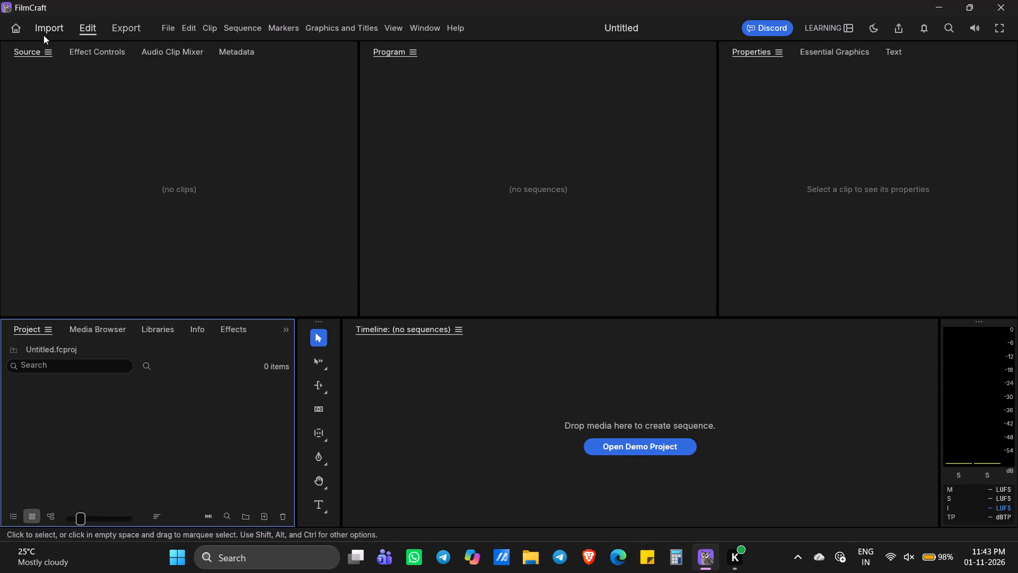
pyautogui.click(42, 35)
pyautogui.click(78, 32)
# Create a new bin in the untitled project.
pyautogui.rightClick(41, 408)
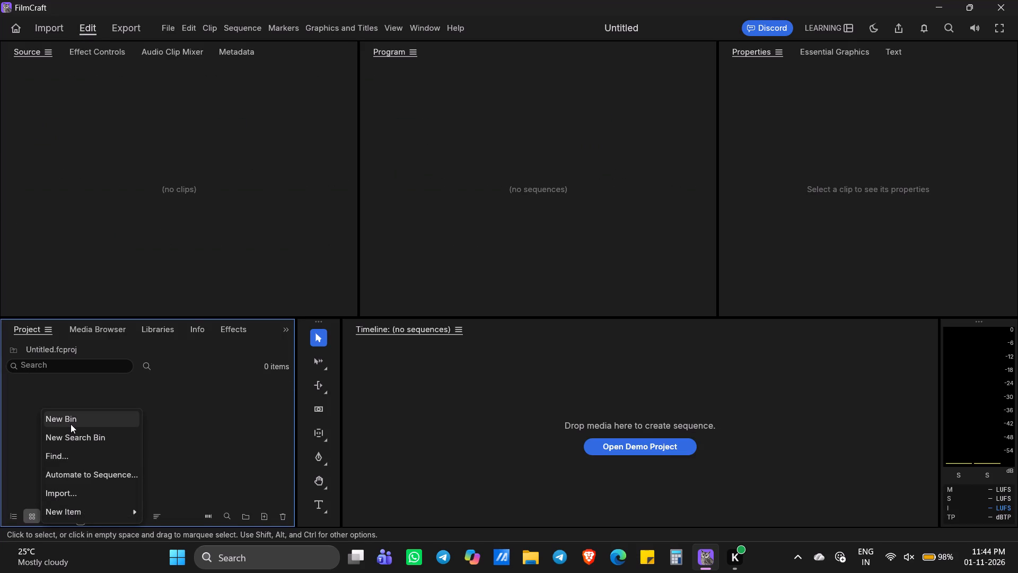
pyautogui.click(71, 423)
pyautogui.click(61, 411)
pyautogui.click(61, 411)
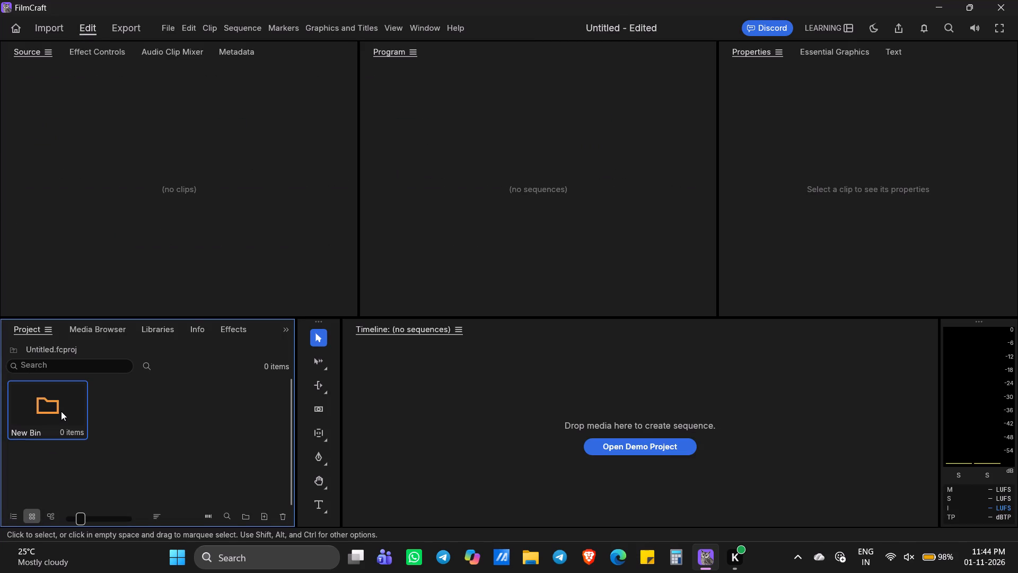
pyautogui.doubleClick(61, 411)
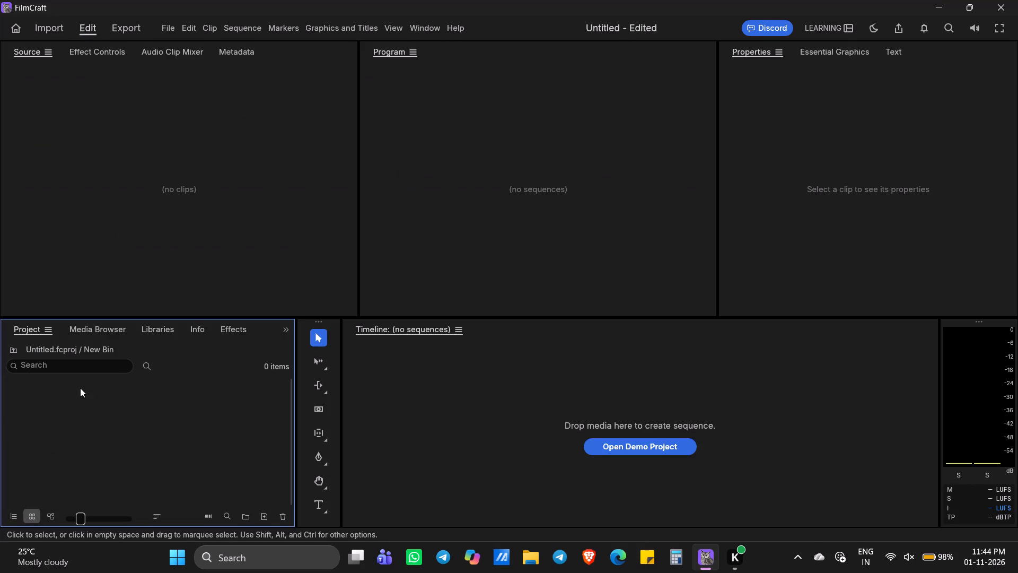
pyautogui.rightClick(79, 421)
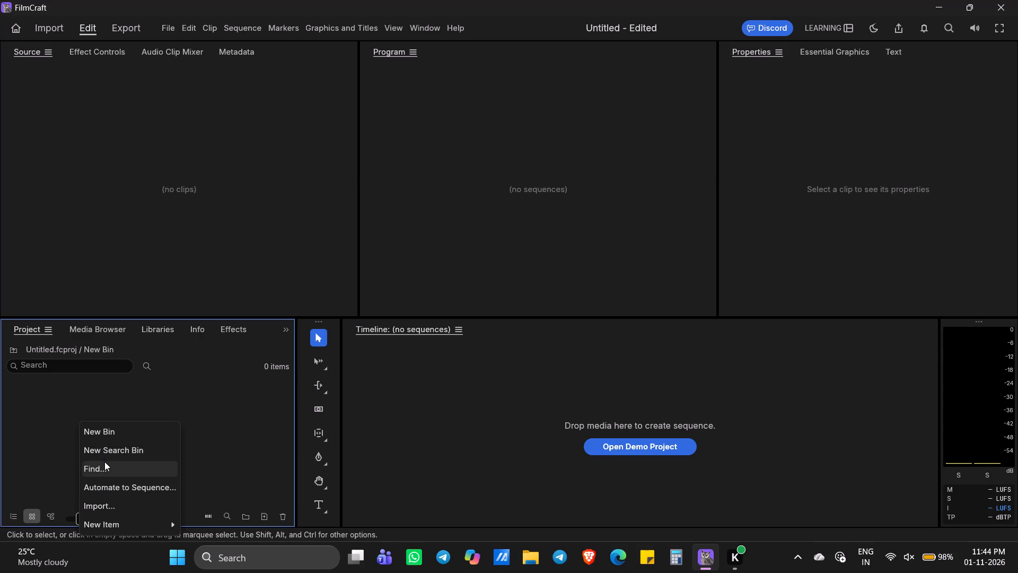
pyautogui.click(102, 508)
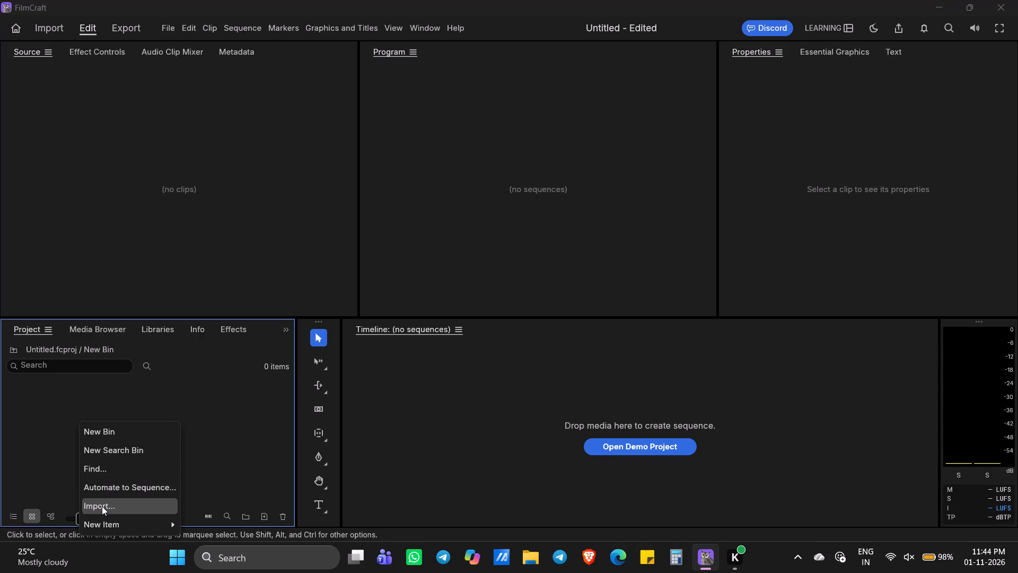
pyautogui.click(169, 155)
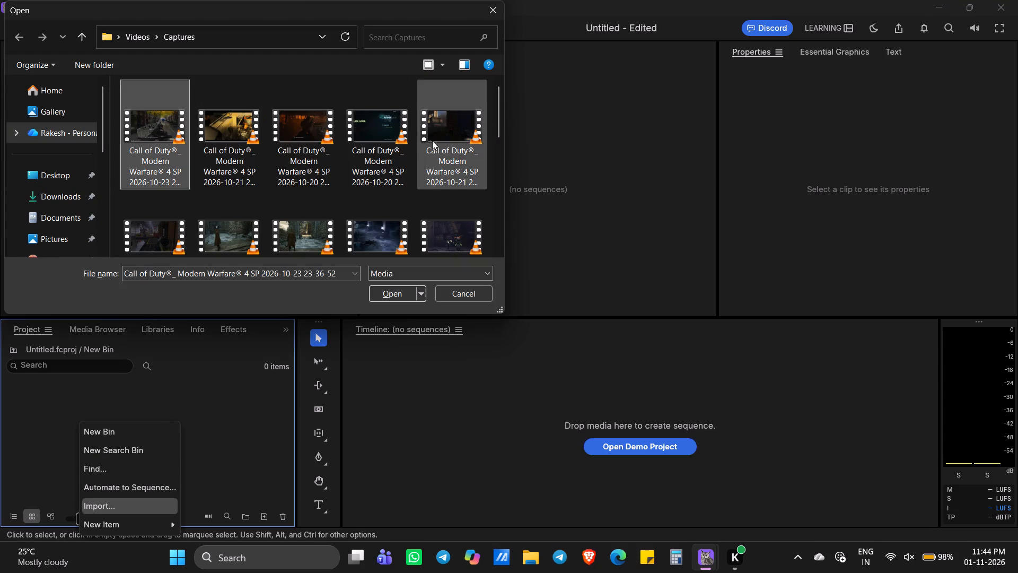
pyautogui.doubleClick(452, 143)
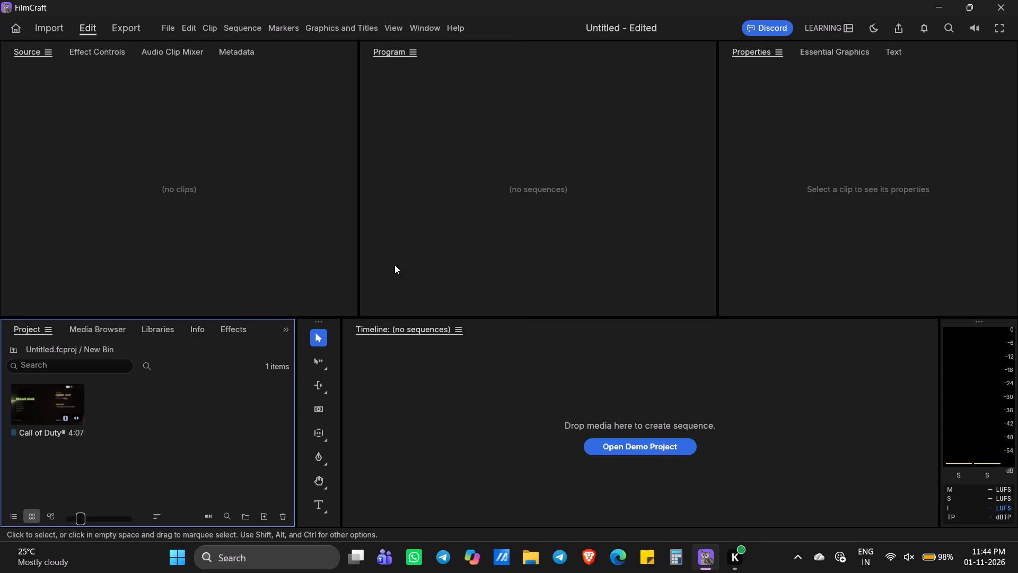
# Place the imported Call of Duty clip on the empty timeline to create a sequence from it.
pyautogui.click(27, 401)
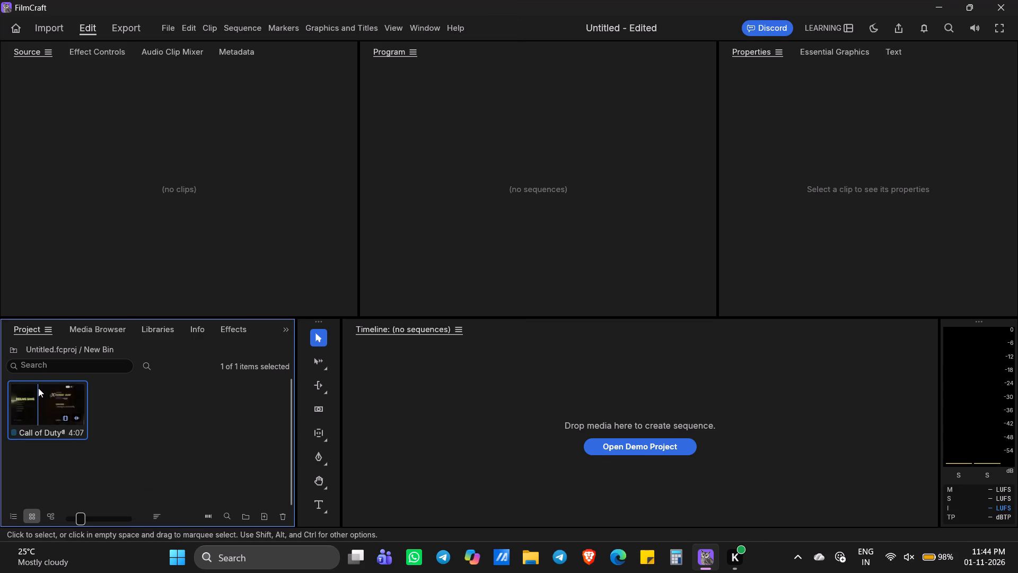
pyautogui.click(47, 410)
pyautogui.moveTo(47, 409); pyautogui.dragTo(305, 340)
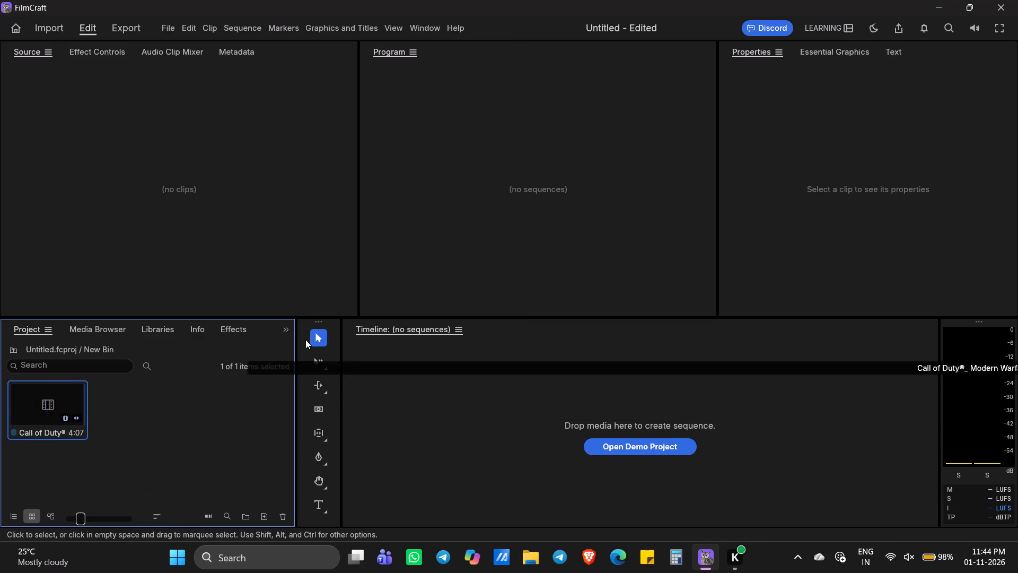
pyautogui.moveTo(305, 340); pyautogui.dragTo(447, 365)
# Play the sequence from the start and pause it at about 13 seconds.
pyautogui.scroll(-5, 480, 447)
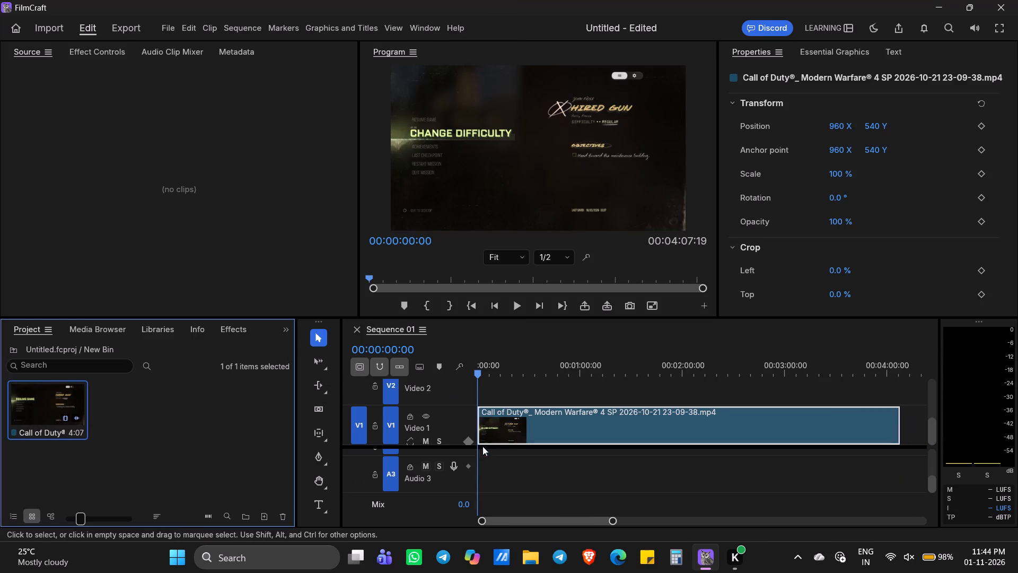
pyautogui.scroll(10, 487, 435)
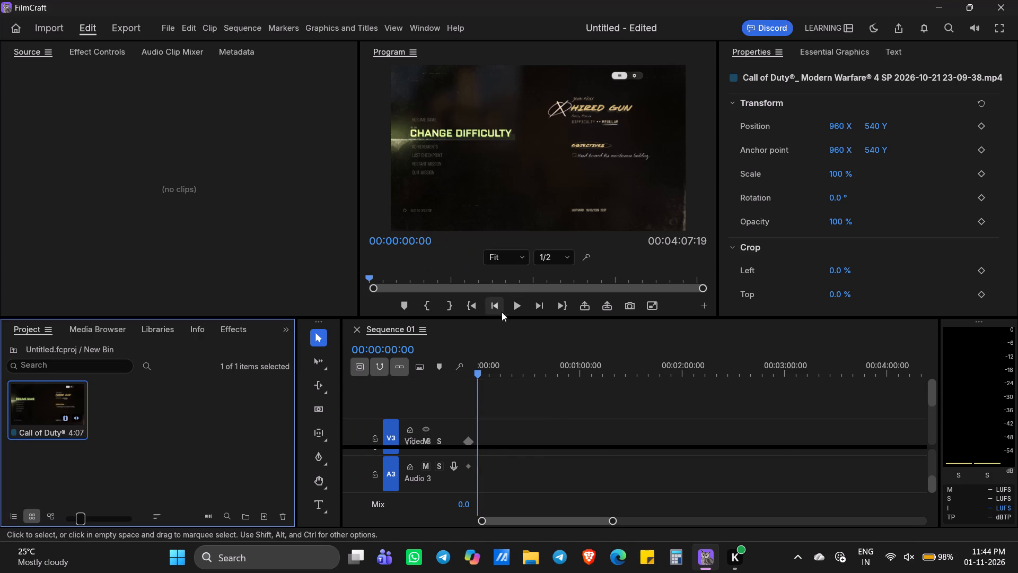
pyautogui.click(527, 297)
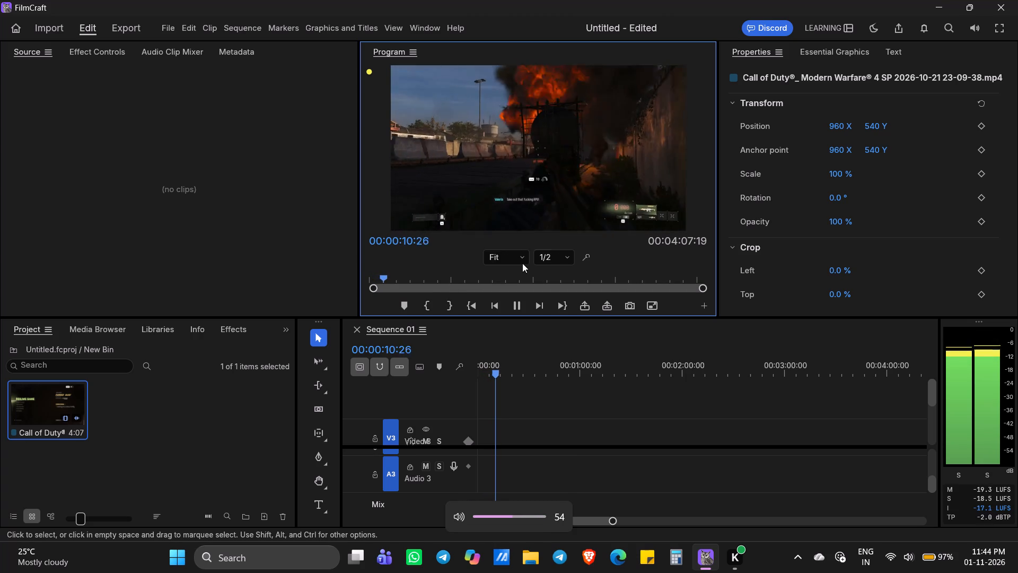
pyautogui.click(508, 304)
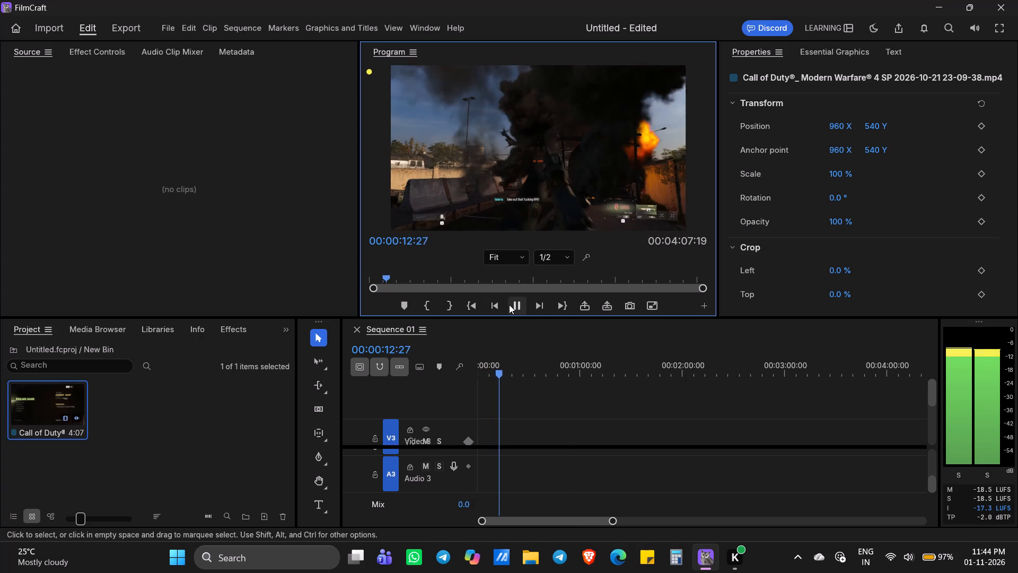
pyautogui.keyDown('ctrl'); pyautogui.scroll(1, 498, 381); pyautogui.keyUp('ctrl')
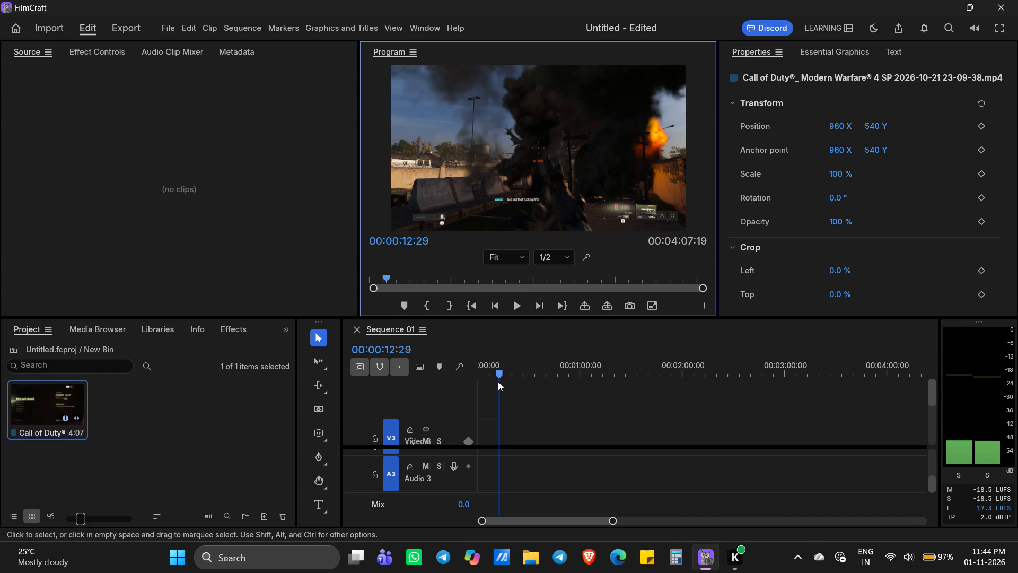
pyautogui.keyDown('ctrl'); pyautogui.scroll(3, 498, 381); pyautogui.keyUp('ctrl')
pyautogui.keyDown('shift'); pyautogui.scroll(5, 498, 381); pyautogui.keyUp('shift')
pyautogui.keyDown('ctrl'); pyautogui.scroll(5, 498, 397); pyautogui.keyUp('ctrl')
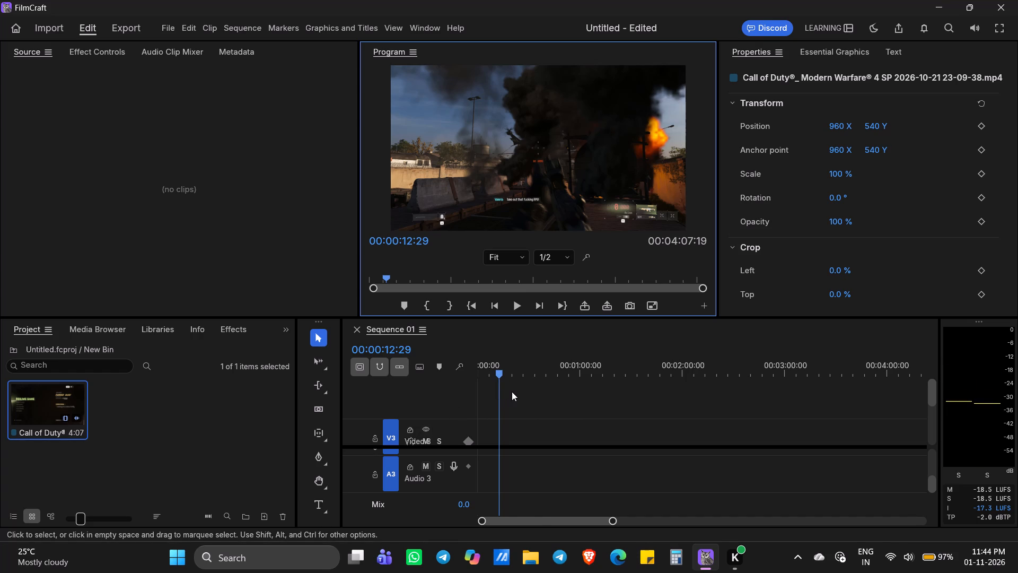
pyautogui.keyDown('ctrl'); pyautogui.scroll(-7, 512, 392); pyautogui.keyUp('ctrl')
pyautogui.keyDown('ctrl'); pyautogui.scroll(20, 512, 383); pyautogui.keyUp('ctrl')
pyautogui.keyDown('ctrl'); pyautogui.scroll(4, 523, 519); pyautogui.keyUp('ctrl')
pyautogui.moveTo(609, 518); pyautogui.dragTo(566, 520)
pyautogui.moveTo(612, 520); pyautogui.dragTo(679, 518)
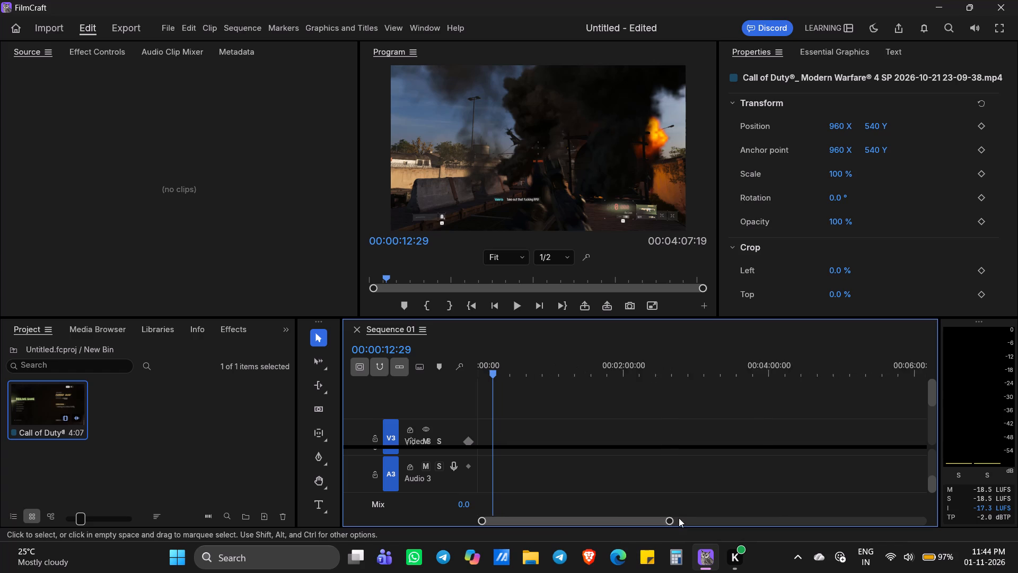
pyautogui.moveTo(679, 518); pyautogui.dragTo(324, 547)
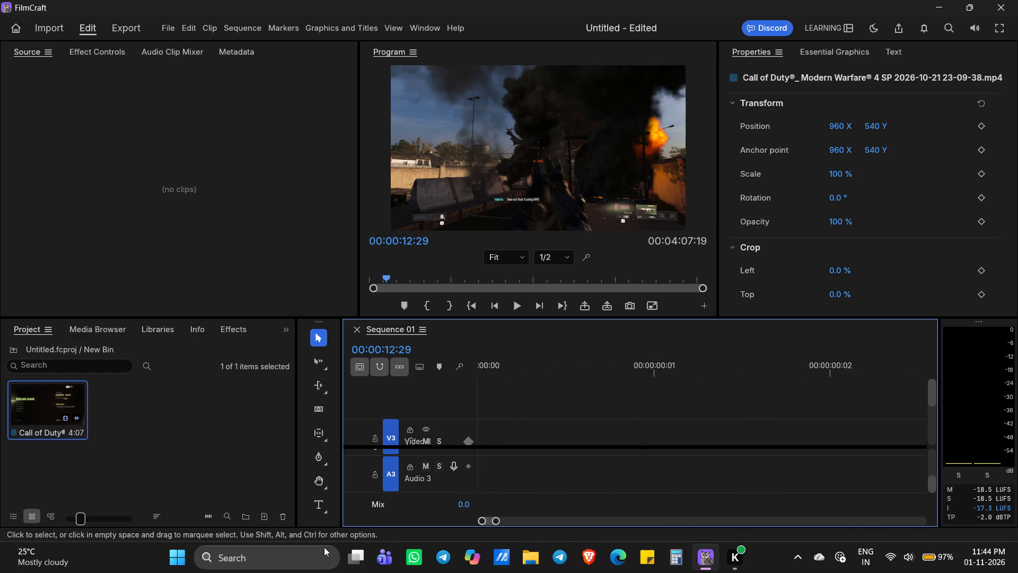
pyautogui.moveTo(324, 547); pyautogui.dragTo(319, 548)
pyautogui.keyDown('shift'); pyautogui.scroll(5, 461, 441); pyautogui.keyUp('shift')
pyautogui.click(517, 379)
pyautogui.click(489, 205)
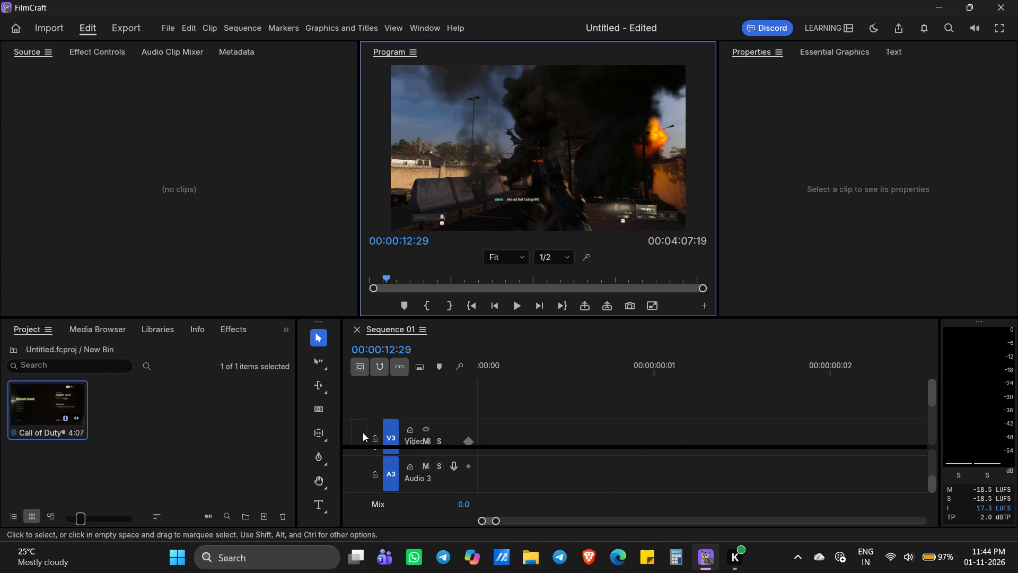
# Assign the video source patch to track V3 and turn off track targeting for V3.
pyautogui.click(363, 432)
pyautogui.click(393, 429)
pyautogui.click(581, 437)
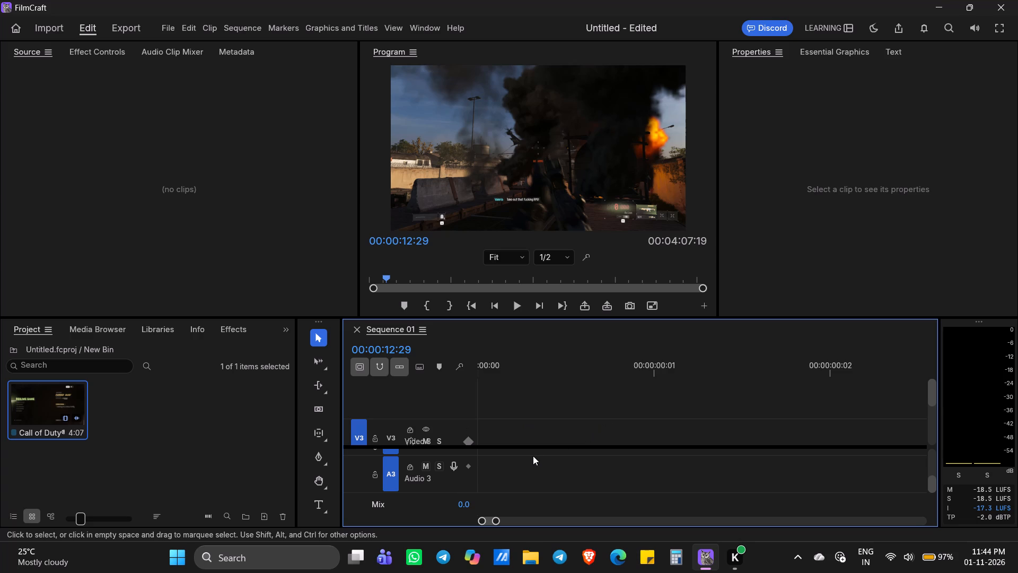
# Select the Call of Duty clip on track V1 of the timeline.
pyautogui.keyDown('ctrl'); pyautogui.scroll(-5, 533, 453); pyautogui.keyUp('ctrl')
pyautogui.keyDown('shift'); pyautogui.scroll(5, 541, 387); pyautogui.keyUp('shift')
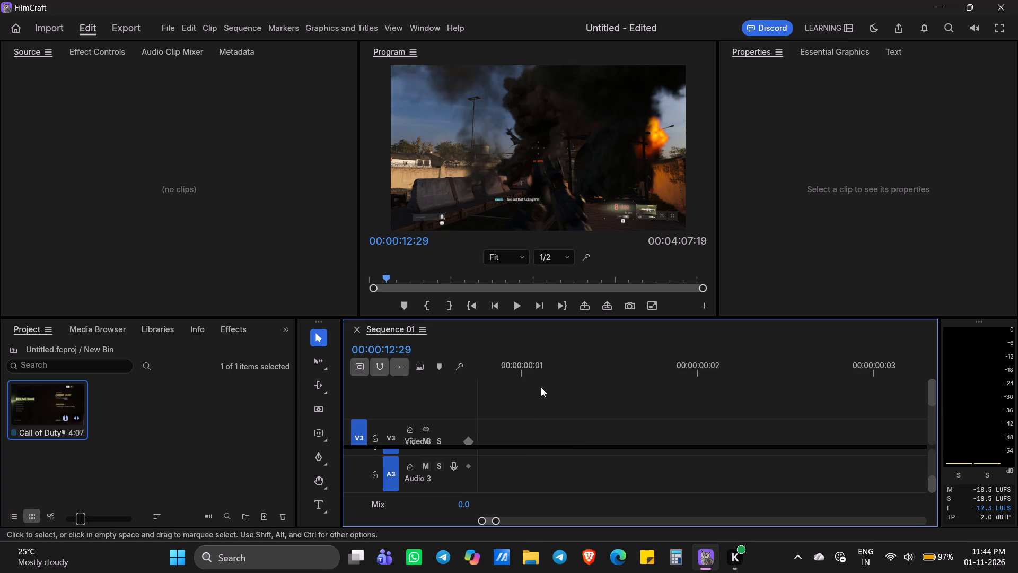
pyautogui.keyDown('ctrl'); pyautogui.scroll(1, 563, 387); pyautogui.keyUp('ctrl')
pyautogui.keyDown('ctrl'); pyautogui.scroll(-6, 564, 387); pyautogui.keyUp('ctrl')
pyautogui.keyDown('ctrl'); pyautogui.scroll(5, 635, 390); pyautogui.keyUp('ctrl')
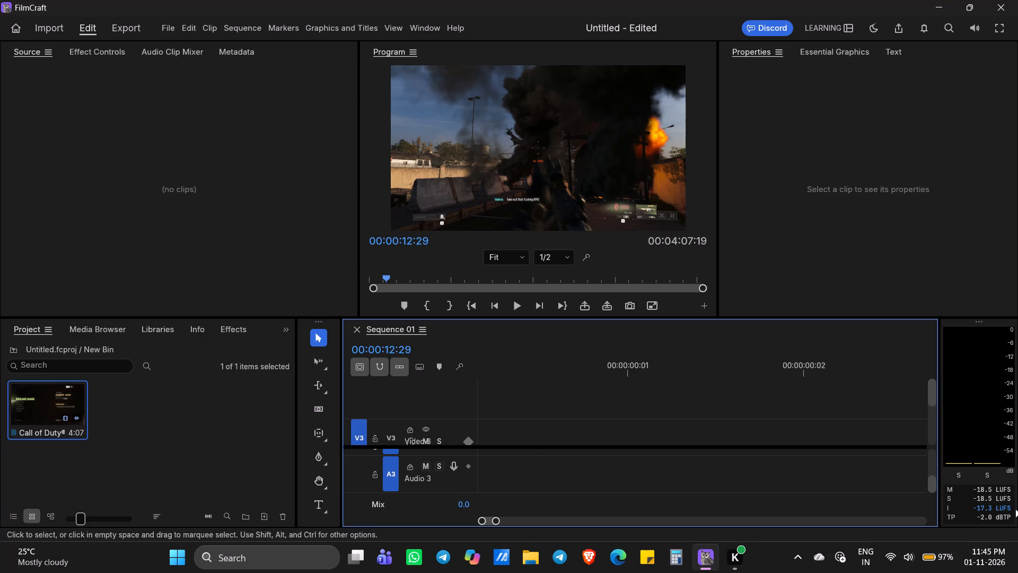
pyautogui.moveTo(931, 485); pyautogui.dragTo(933, 441)
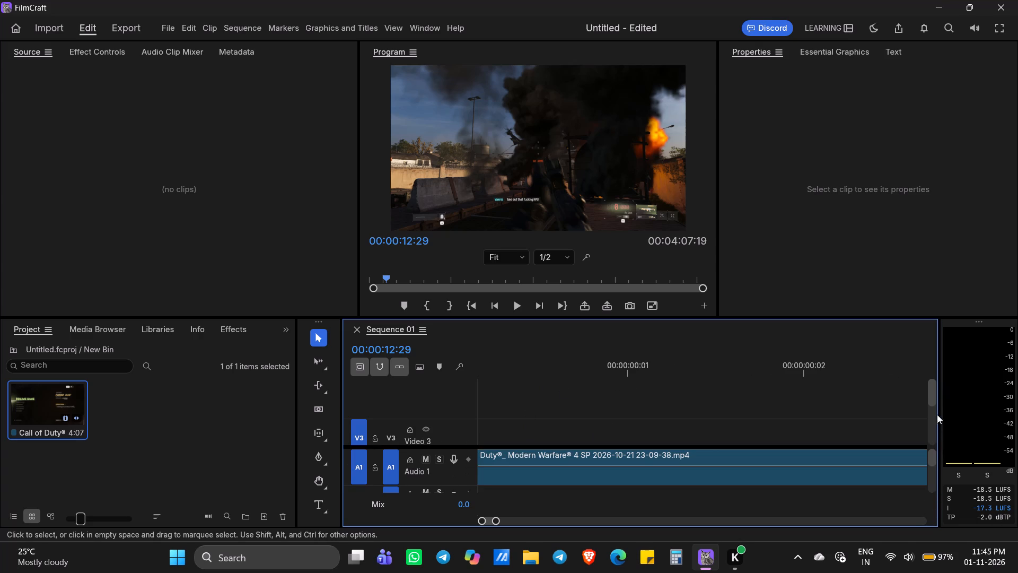
pyautogui.moveTo(932, 395); pyautogui.dragTo(934, 447)
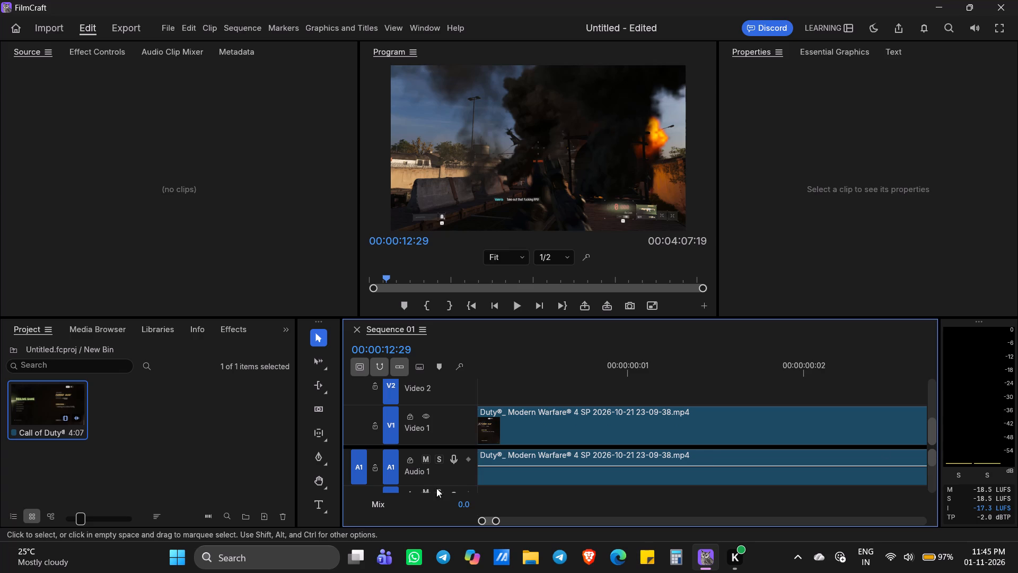
pyautogui.keyDown('shift'); pyautogui.scroll(-4, 526, 440); pyautogui.keyUp('shift')
pyautogui.keyDown('shift'); pyautogui.scroll(4, 526, 440); pyautogui.keyUp('shift')
pyautogui.keyDown('ctrl'); pyautogui.scroll(-3, 525, 440); pyautogui.keyUp('ctrl')
pyautogui.keyDown('ctrl'); pyautogui.scroll(4, 525, 440); pyautogui.keyUp('ctrl')
pyautogui.keyDown('ctrl'); pyautogui.scroll(-1, 525, 440); pyautogui.keyUp('ctrl')
pyautogui.keyDown('ctrl'); pyautogui.scroll(2, 525, 440); pyautogui.keyUp('ctrl')
pyautogui.click(528, 426)
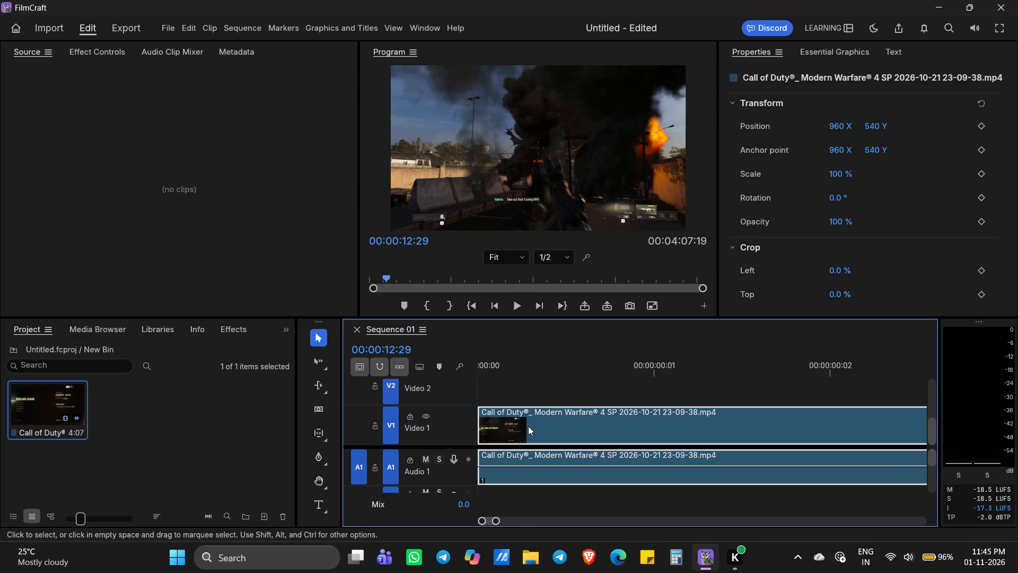
pyautogui.click(509, 439)
# Resume playback of the sequence and pause it at about 32 seconds.
pyautogui.keyDown('shift'); pyautogui.scroll(-13, 604, 426); pyautogui.keyUp('shift')
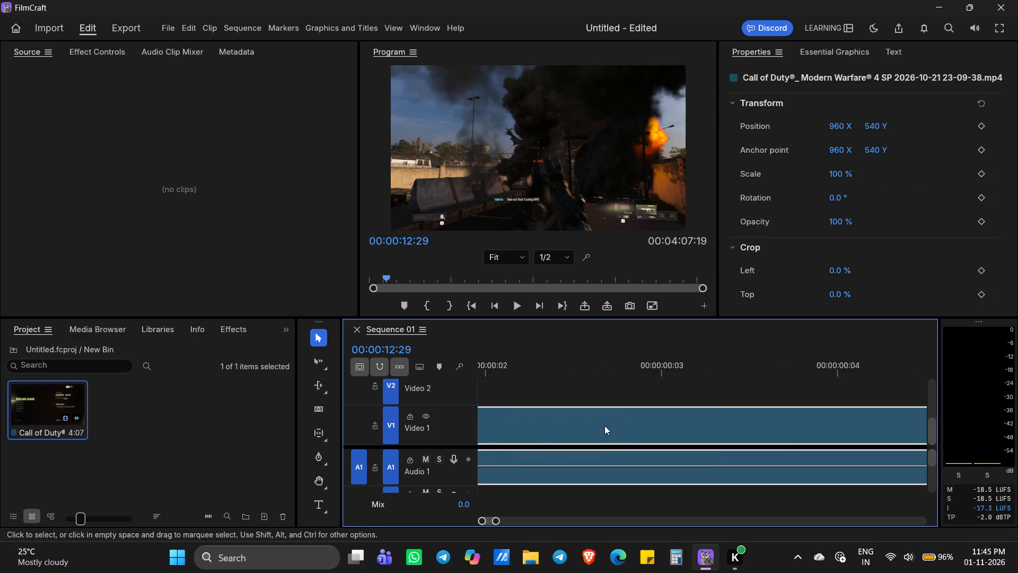
pyautogui.keyDown('shift'); pyautogui.scroll(-20, 604, 426); pyautogui.keyUp('shift')
pyautogui.keyDown('shift'); pyautogui.scroll(-1, 604, 426); pyautogui.keyUp('shift')
pyautogui.keyDown('shift'); pyautogui.scroll(15, 604, 424); pyautogui.keyUp('shift')
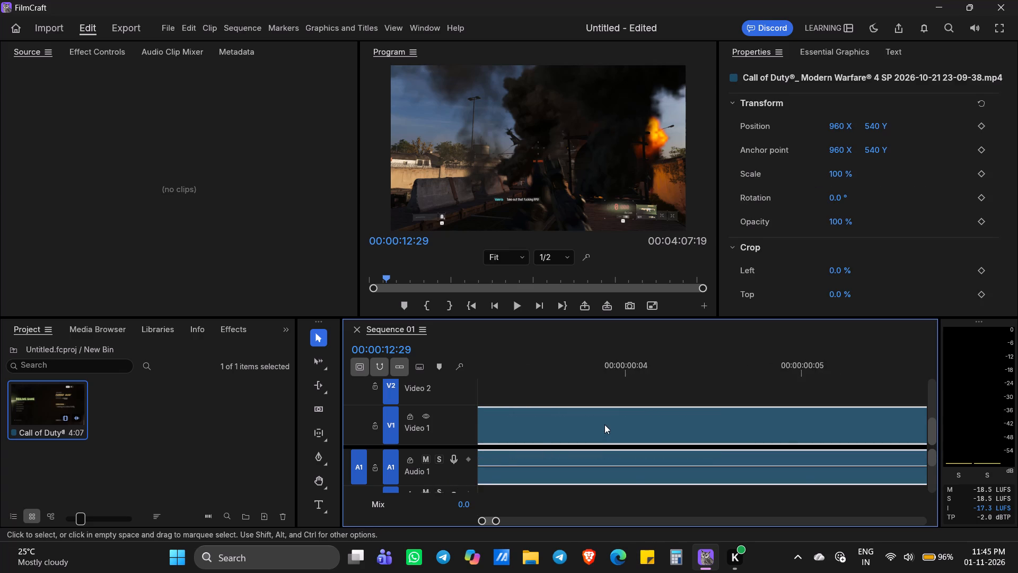
pyautogui.keyDown('shift'); pyautogui.scroll(20, 604, 424); pyautogui.keyUp('shift')
pyautogui.keyDown('shift'); pyautogui.scroll(11, 604, 424); pyautogui.keyUp('shift')
pyautogui.press('space')
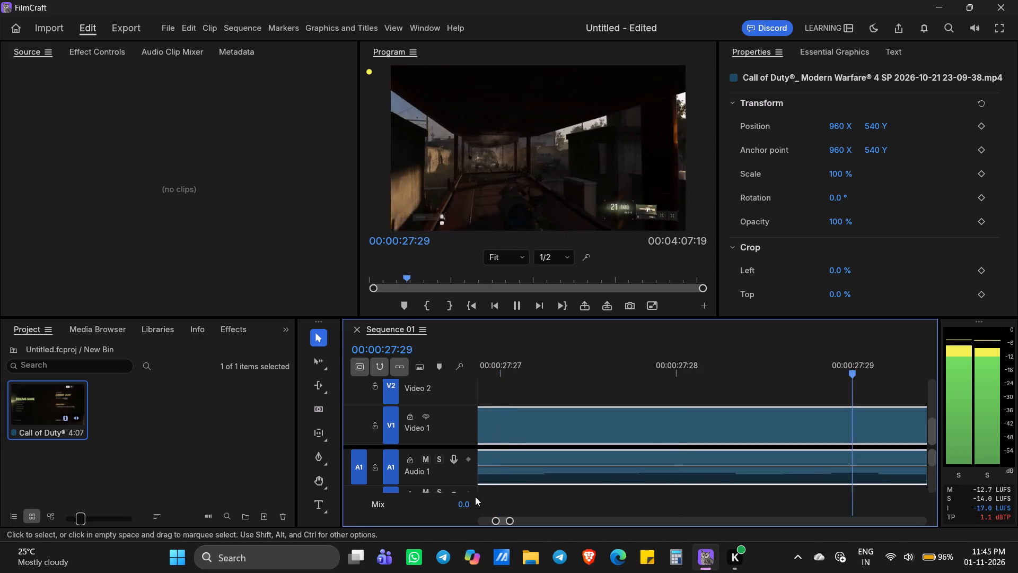
pyautogui.moveTo(508, 519); pyautogui.dragTo(525, 518)
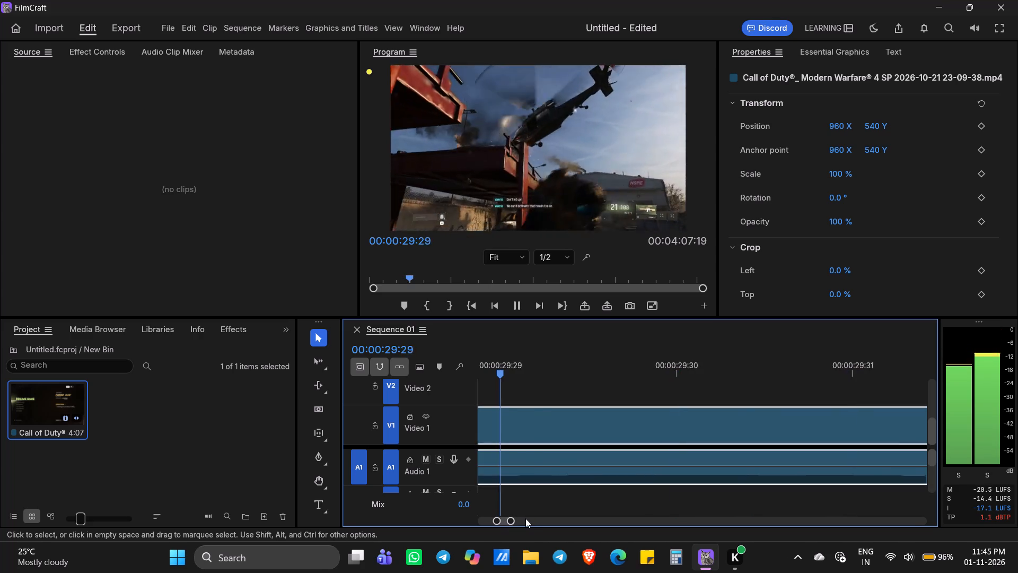
pyautogui.moveTo(525, 518); pyautogui.dragTo(526, 518)
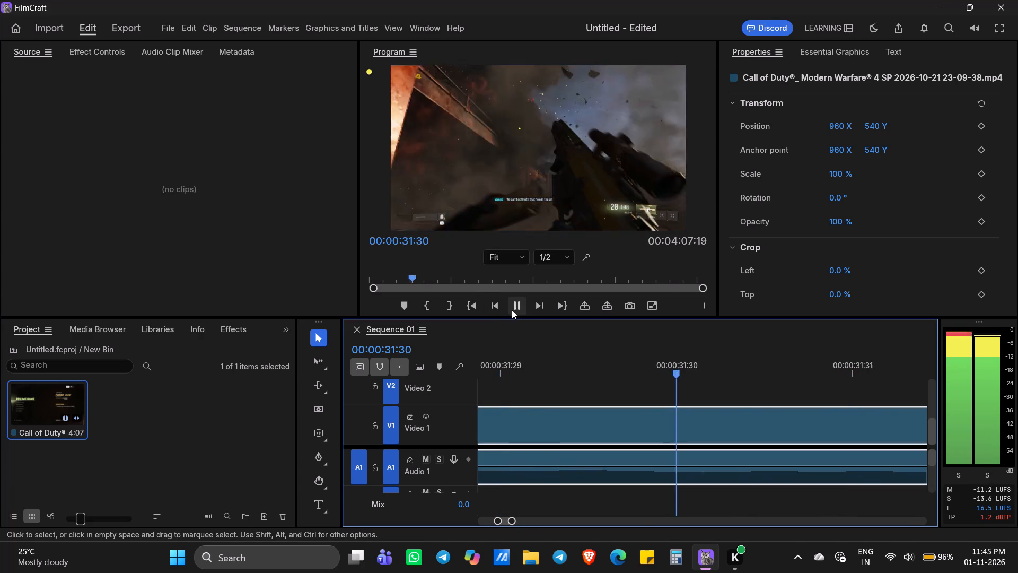
pyautogui.click(512, 309)
# Zoom the timeline out to show roughly the first minute of the sequence.
pyautogui.moveTo(495, 518); pyautogui.dragTo(445, 529)
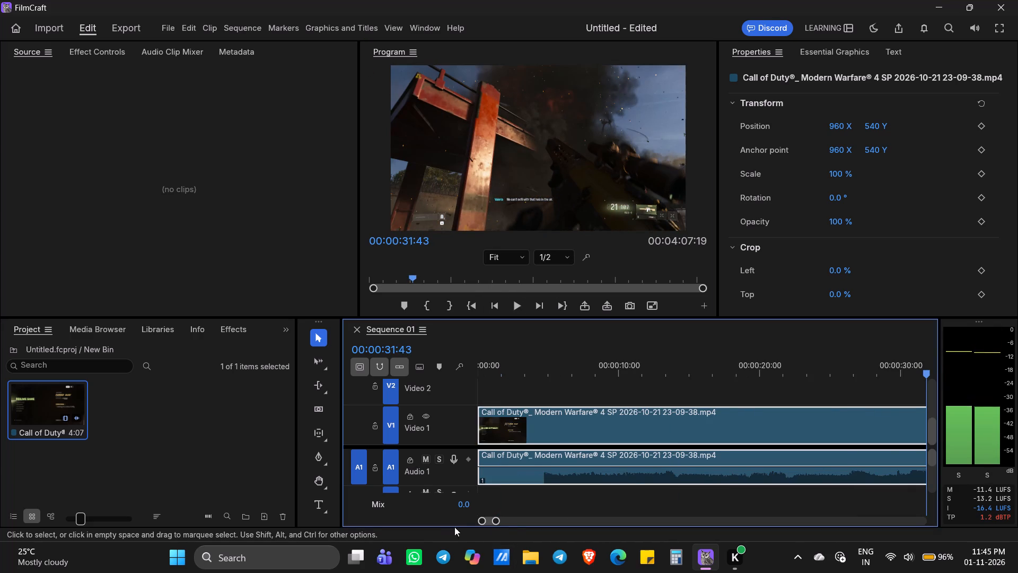
pyautogui.moveTo(496, 520); pyautogui.dragTo(578, 525)
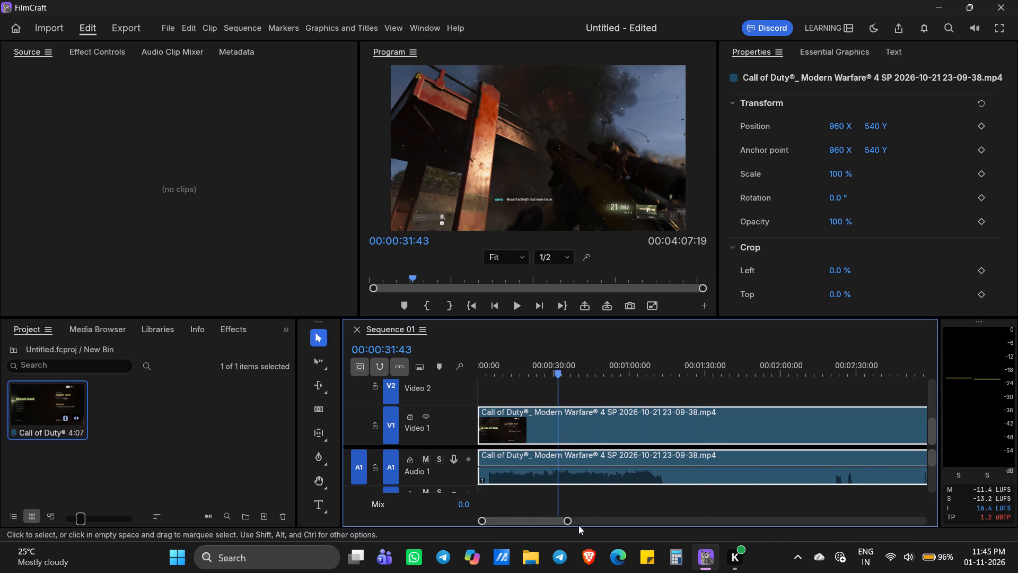
pyautogui.moveTo(578, 525); pyautogui.dragTo(551, 529)
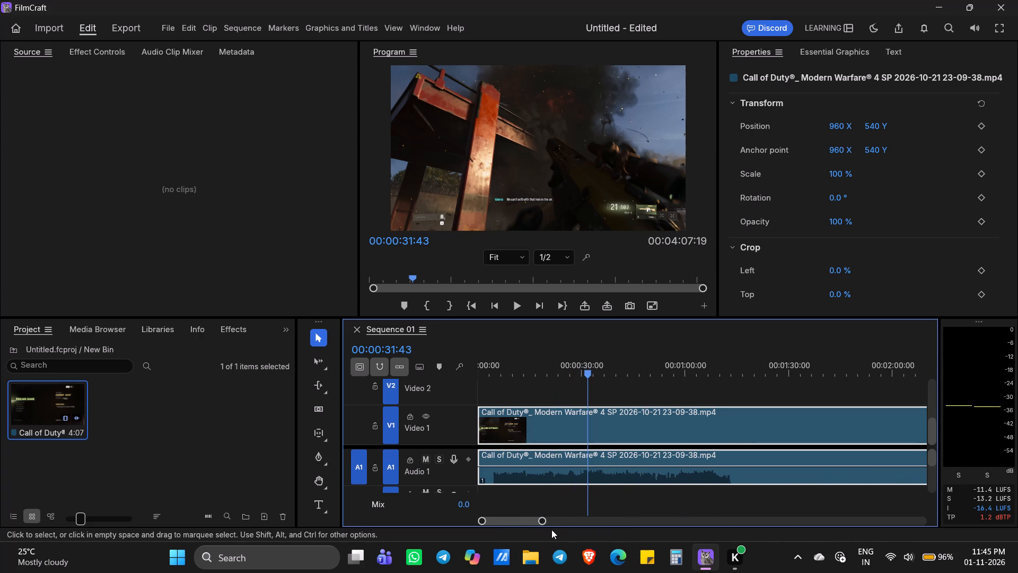
pyautogui.moveTo(551, 529); pyautogui.dragTo(520, 541)
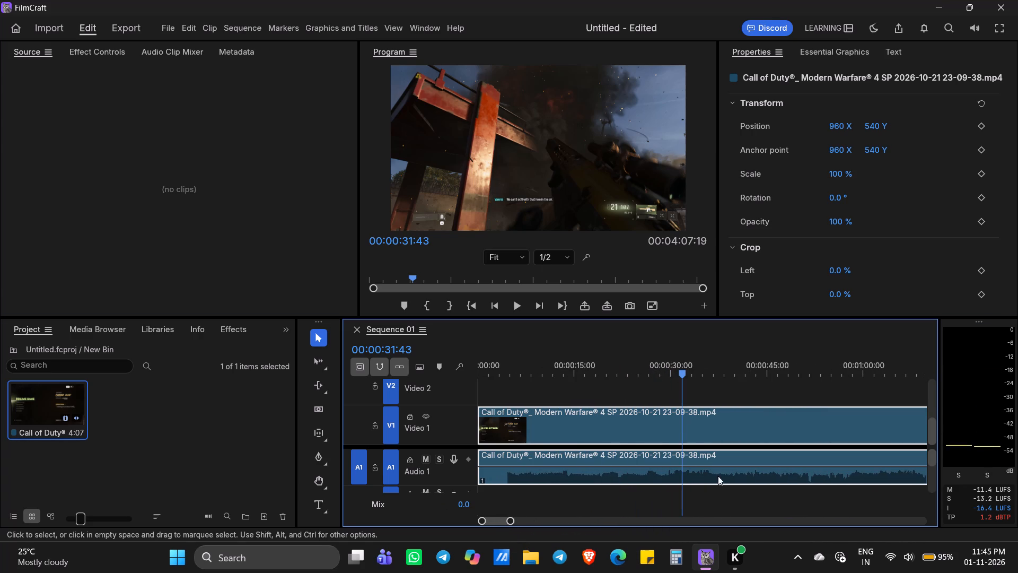
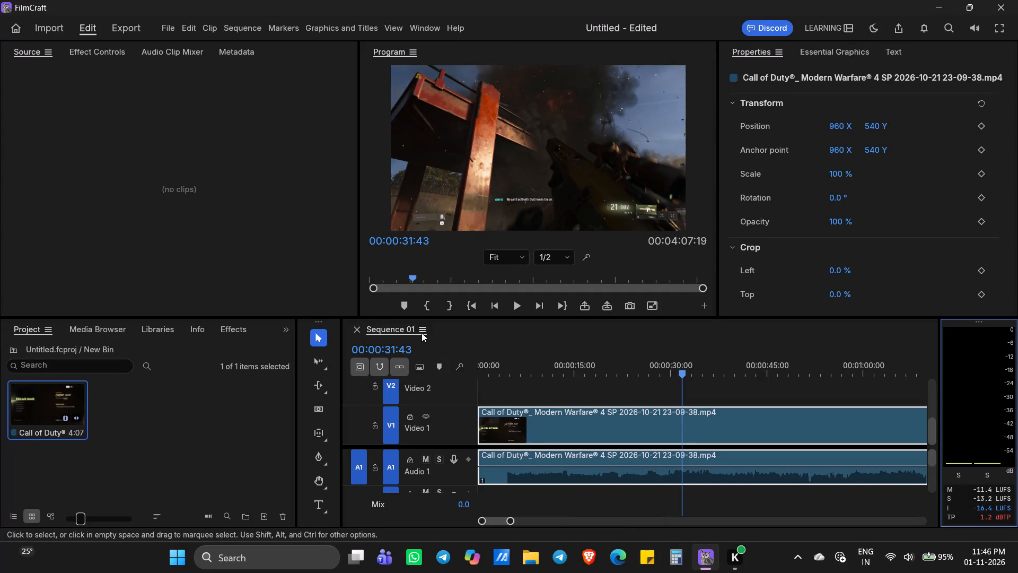
# Resume playback of the sequence and stop it at about 57 seconds.
pyautogui.click(513, 306)
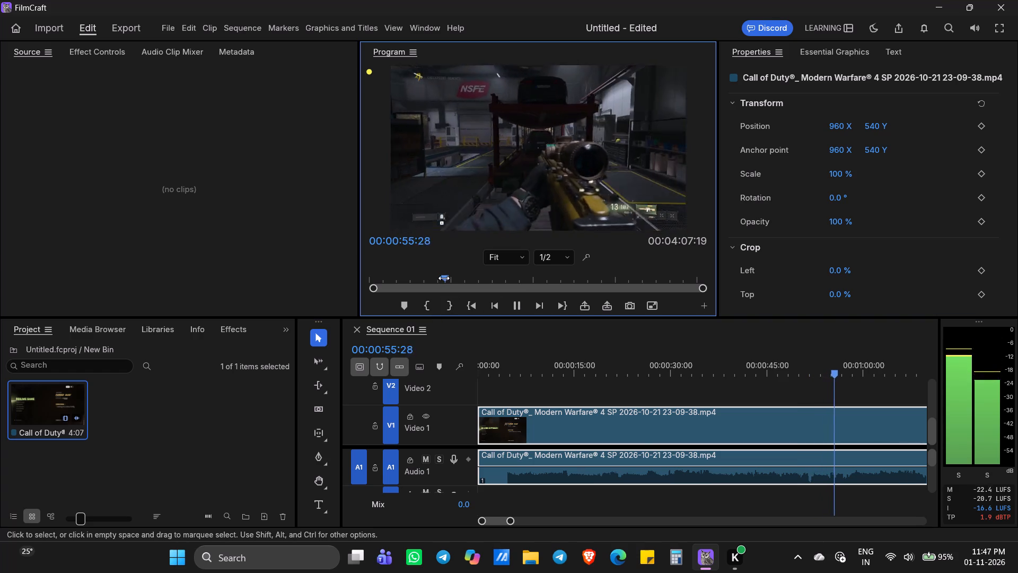
pyautogui.click(849, 376)
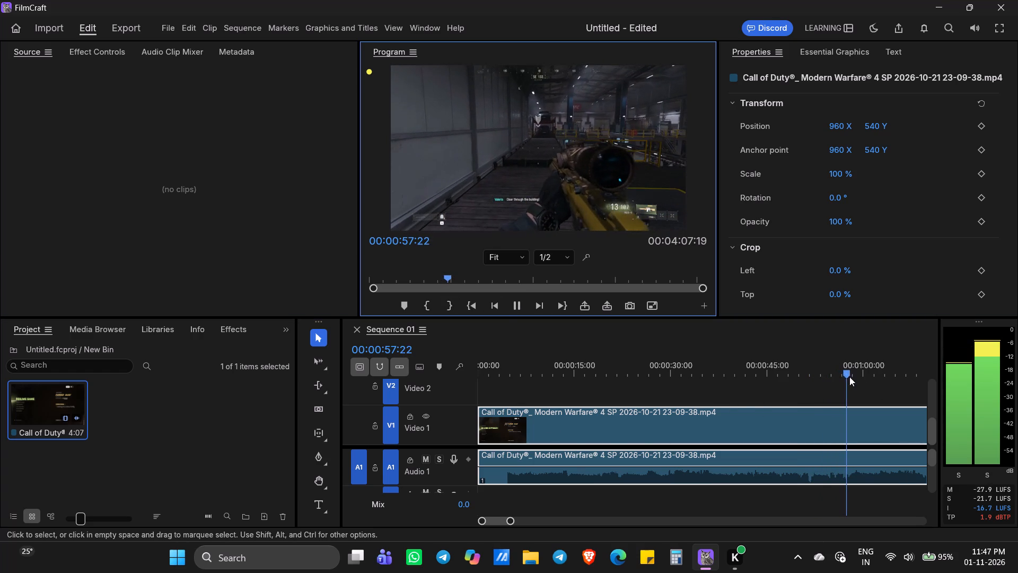
pyautogui.moveTo(847, 375); pyautogui.dragTo(611, 420)
pyautogui.moveTo(848, 371); pyautogui.dragTo(790, 377)
pyautogui.click(499, 406)
pyautogui.doubleClick(495, 388)
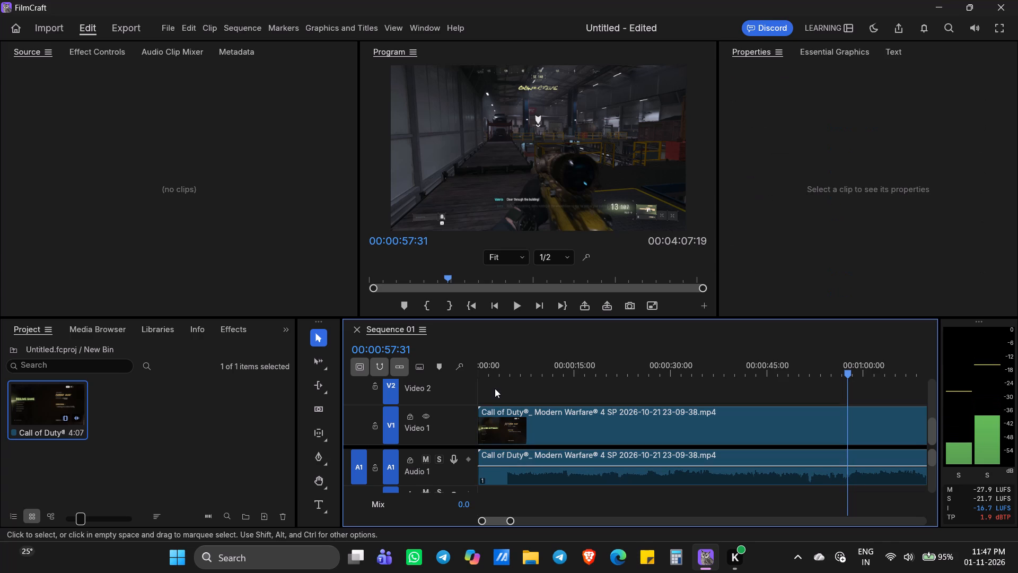
# Move the playhead back to about 55 seconds and step it back one frame.
pyautogui.moveTo(449, 277); pyautogui.dragTo(418, 283)
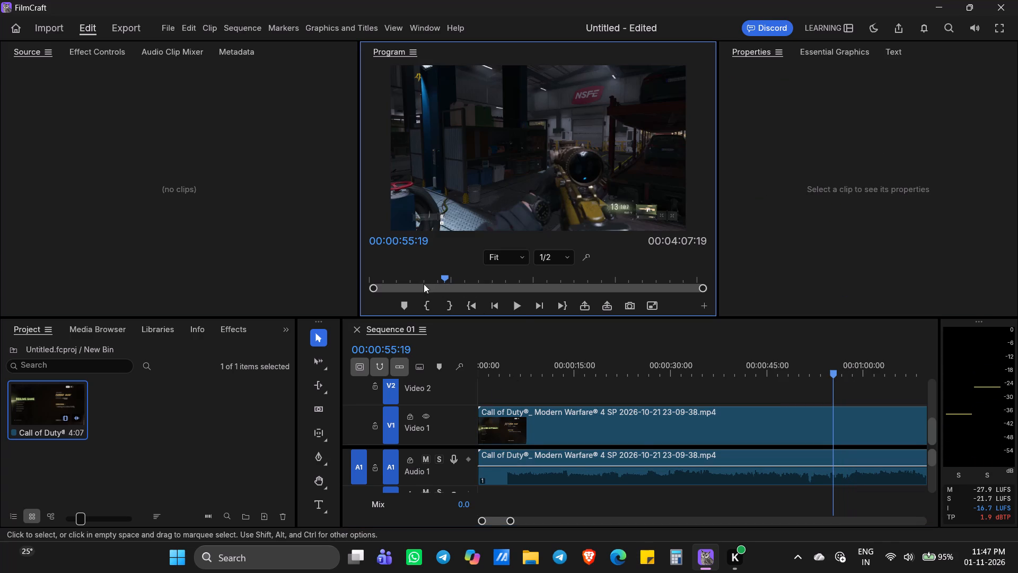
pyautogui.scroll(-5, 605, 431)
pyautogui.scroll(4, 604, 431)
pyautogui.scroll(-4, 539, 394)
pyautogui.click(516, 411)
pyautogui.doubleClick(481, 385)
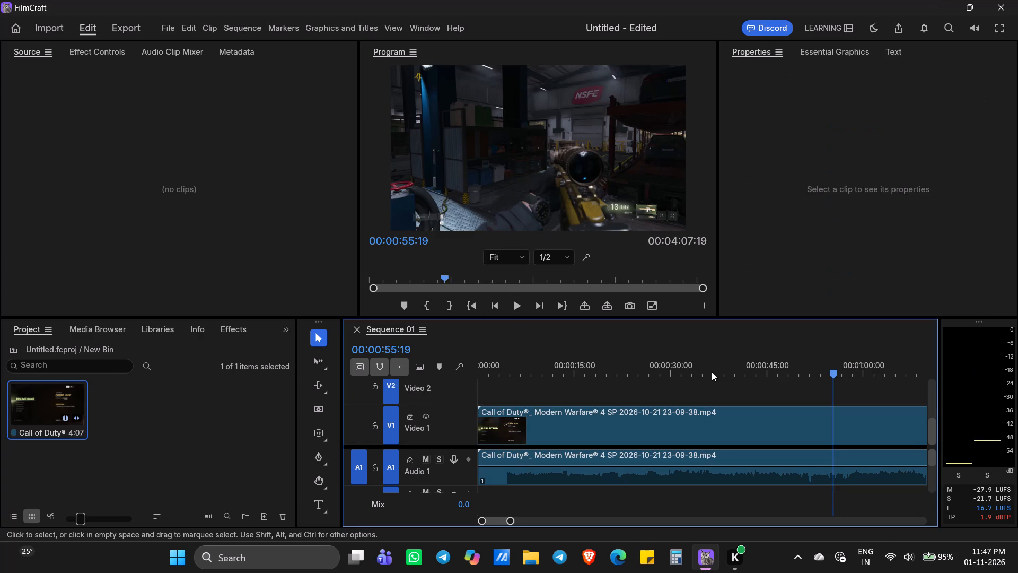
pyautogui.press('Left')
pyautogui.rightClick(512, 390)
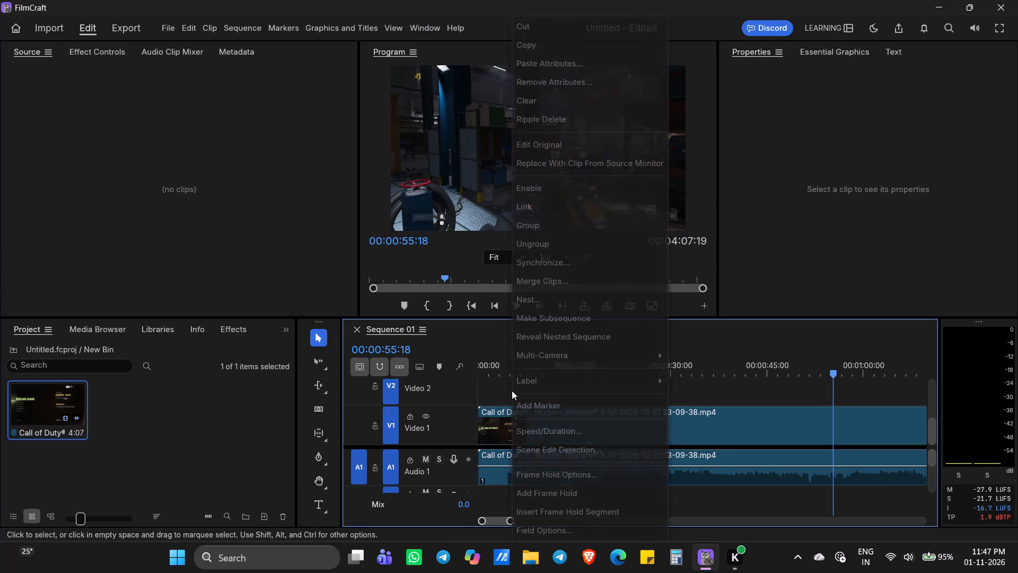
pyautogui.click(502, 388)
pyautogui.click(497, 387)
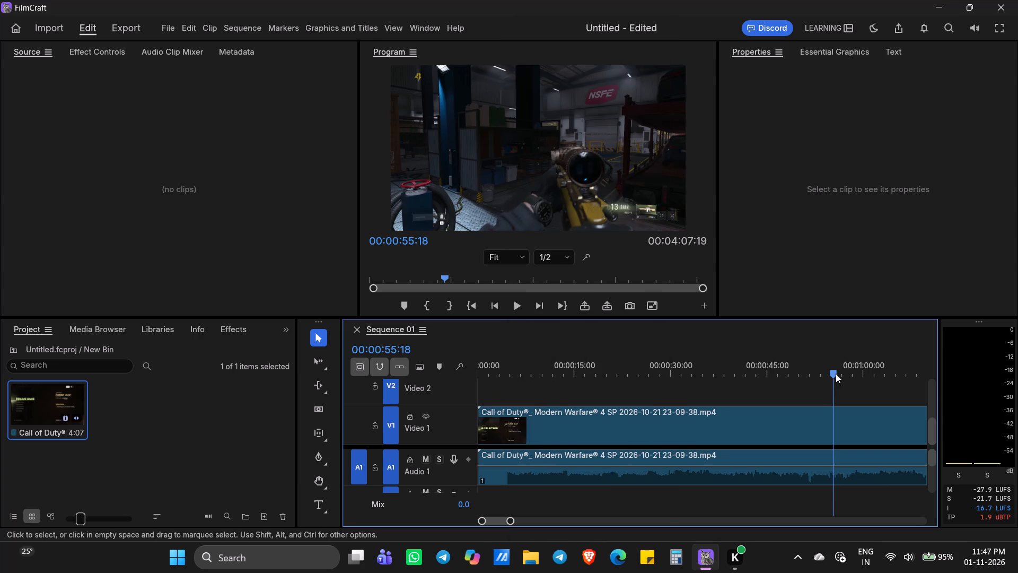
# Return the playhead to the sequence start and scrub the first seven seconds to examine where the menu screen gives way to gameplay.
pyautogui.moveTo(836, 374); pyautogui.dragTo(740, 380)
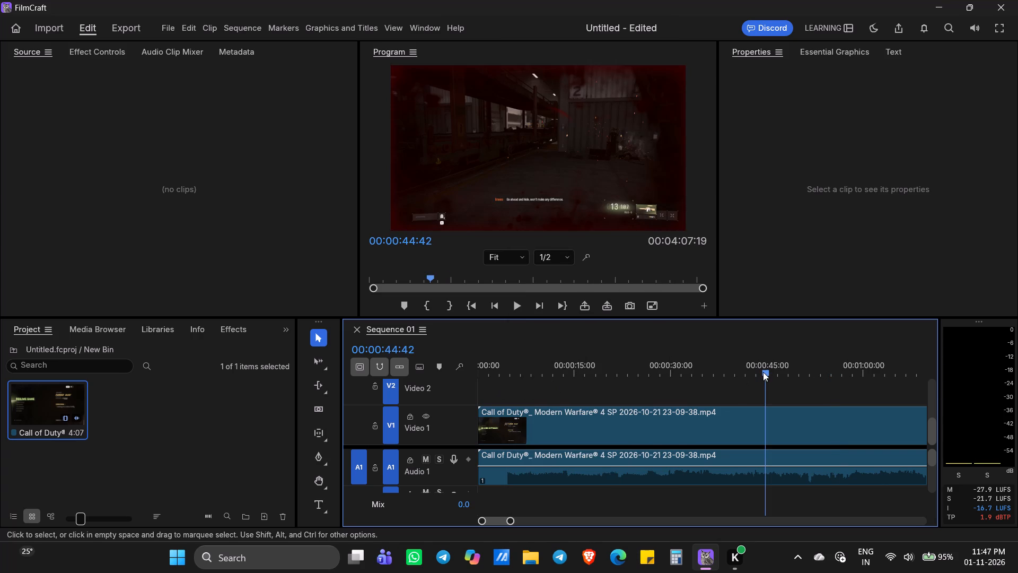
pyautogui.moveTo(764, 372); pyautogui.dragTo(442, 370)
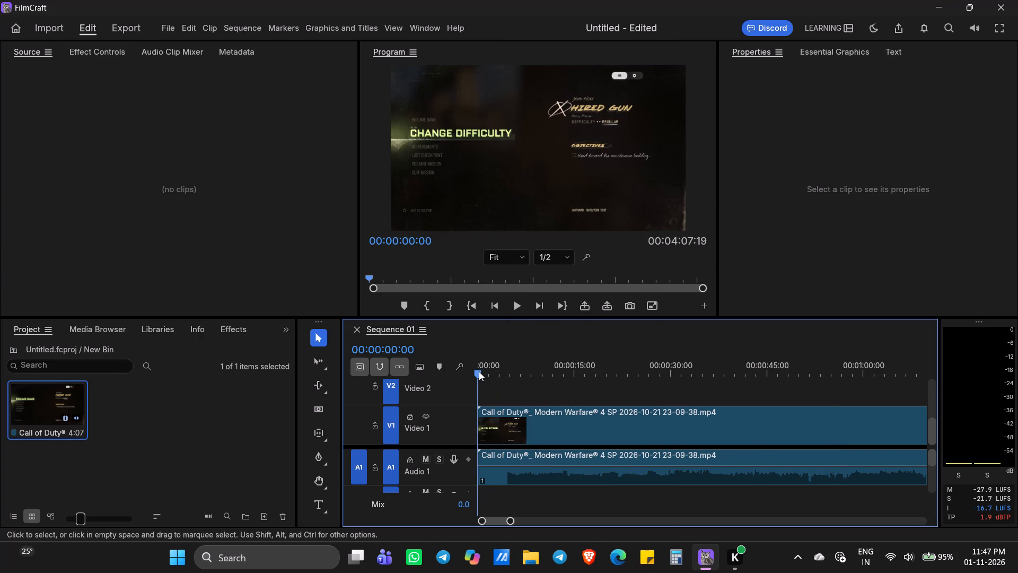
pyautogui.moveTo(481, 371); pyautogui.dragTo(486, 371)
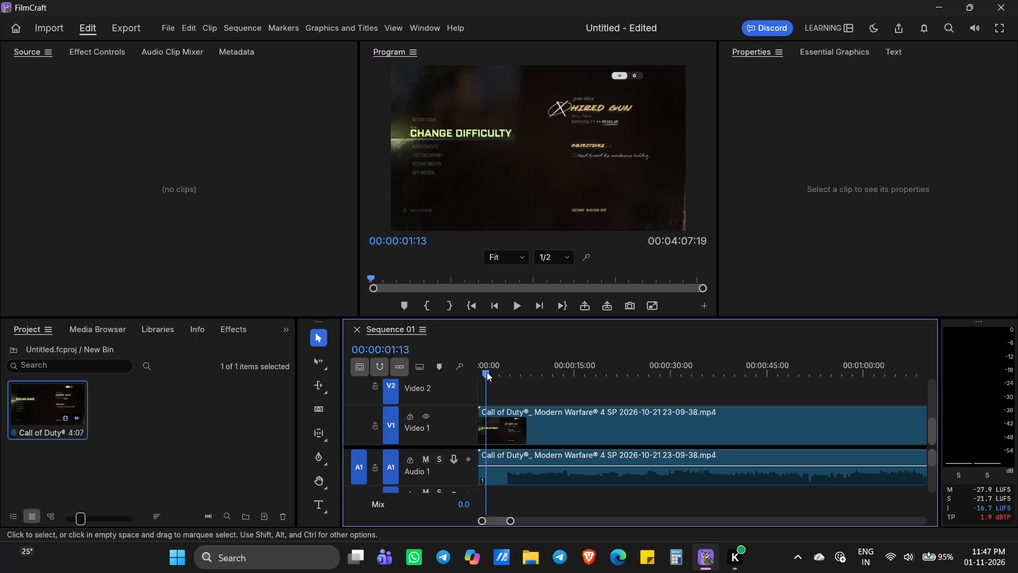
pyautogui.moveTo(487, 372); pyautogui.dragTo(493, 373)
pyautogui.click(495, 375)
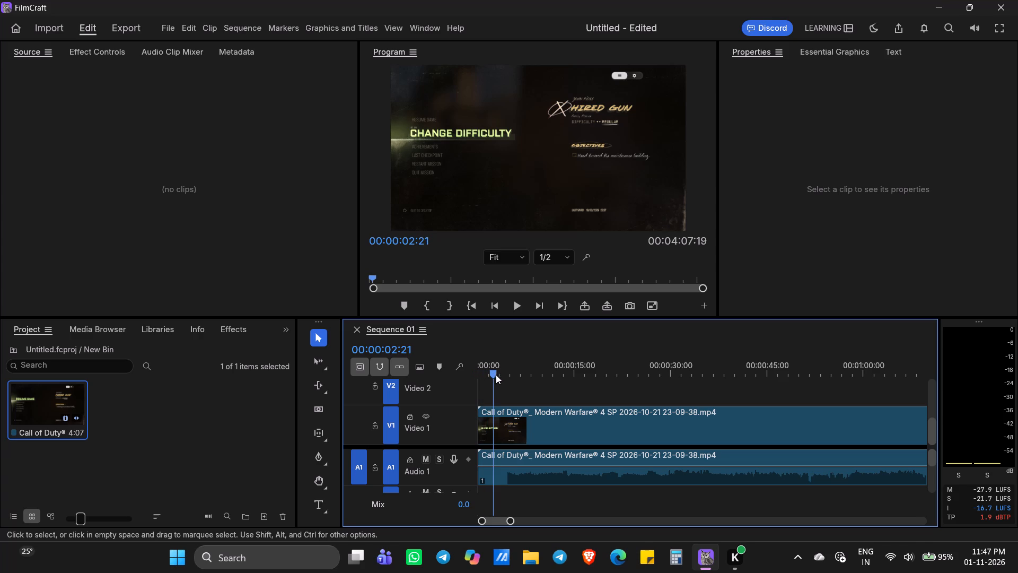
pyautogui.click(499, 375)
pyautogui.click(499, 375)
pyautogui.doubleClick(505, 376)
pyautogui.click(507, 376)
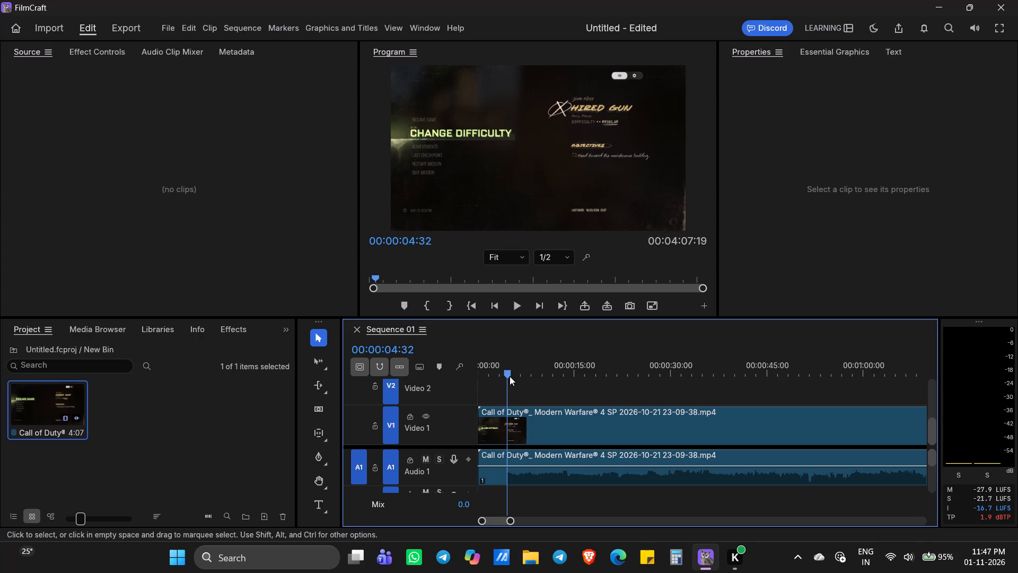
pyautogui.click(510, 376)
pyautogui.click(516, 376)
pyautogui.doubleClick(525, 376)
pyautogui.click(500, 371)
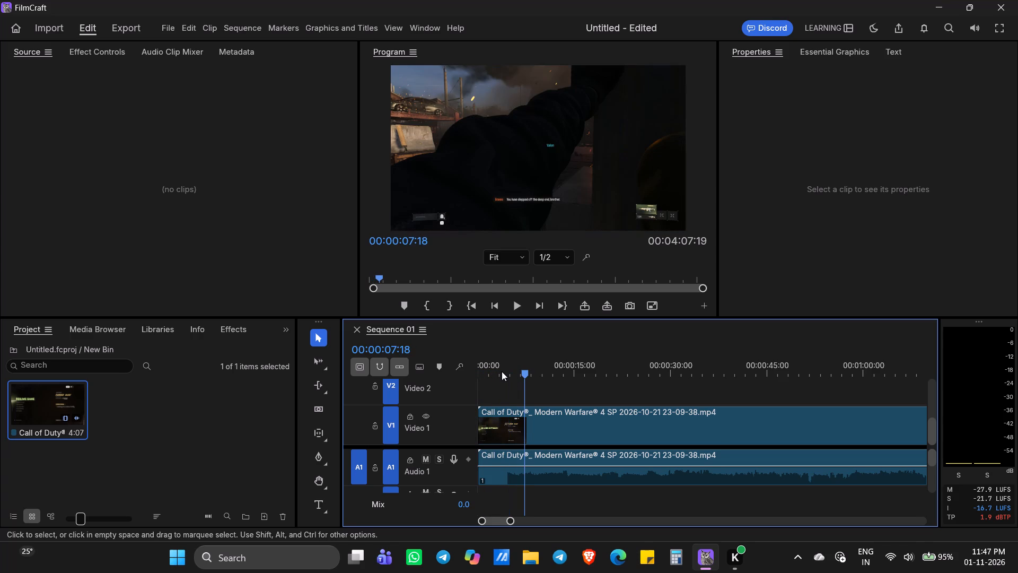
pyautogui.click(514, 372)
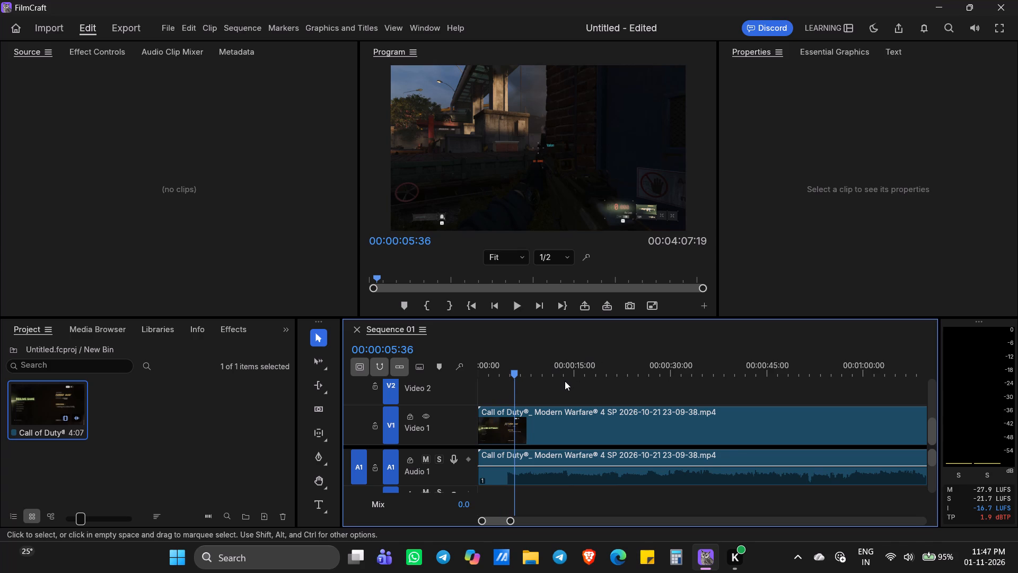
# Play the opening gameplay in short bursts from about 5 seconds and park the playhead at 00:00:06:06.
pyautogui.press('space')
pyautogui.press('space')
pyautogui.press('space')
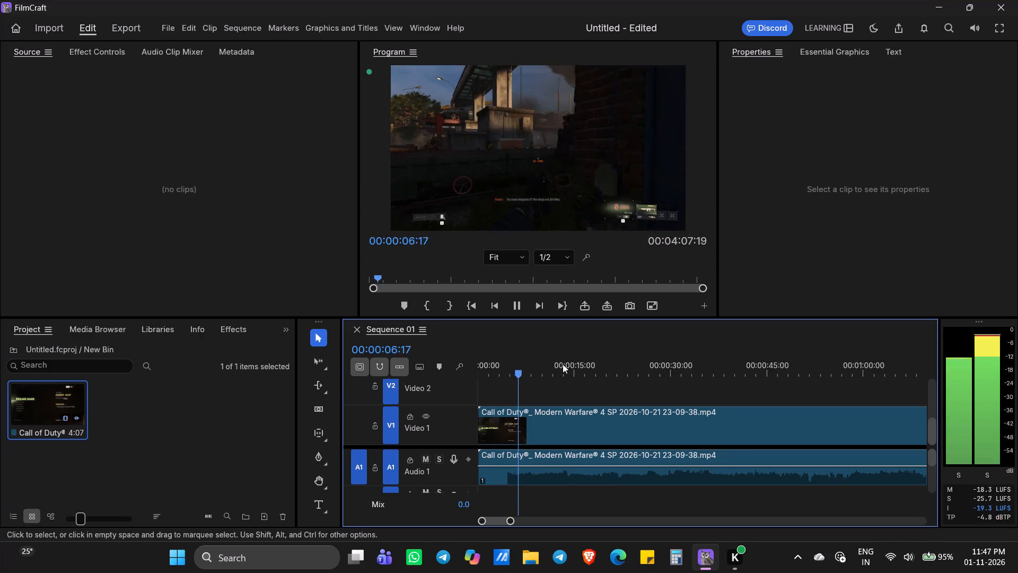
pyautogui.press('space')
pyautogui.press('space')
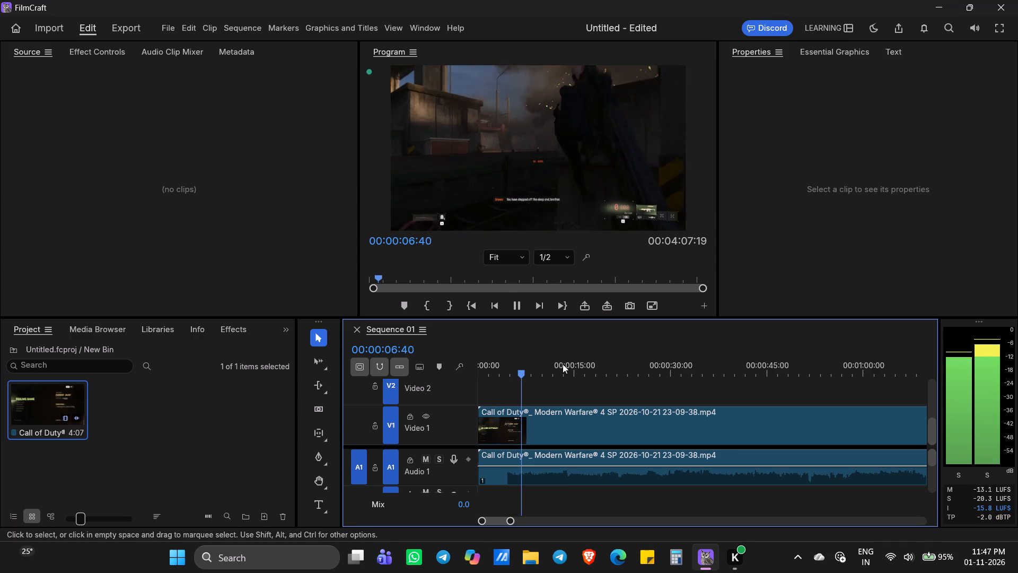
pyautogui.press('space')
pyautogui.press('space')
pyautogui.press('space')
pyautogui.press('space')
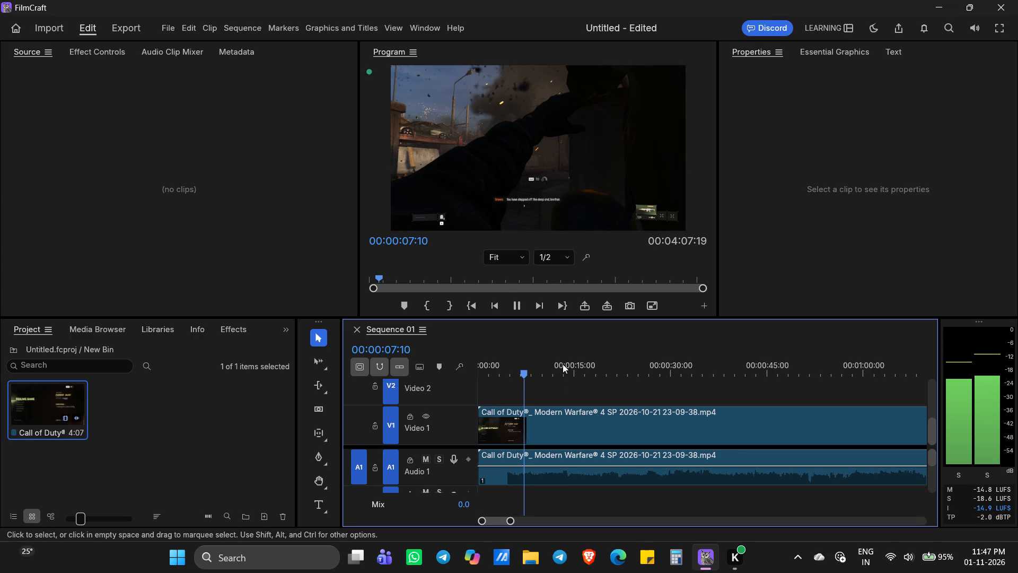
pyautogui.moveTo(534, 370); pyautogui.dragTo(531, 373)
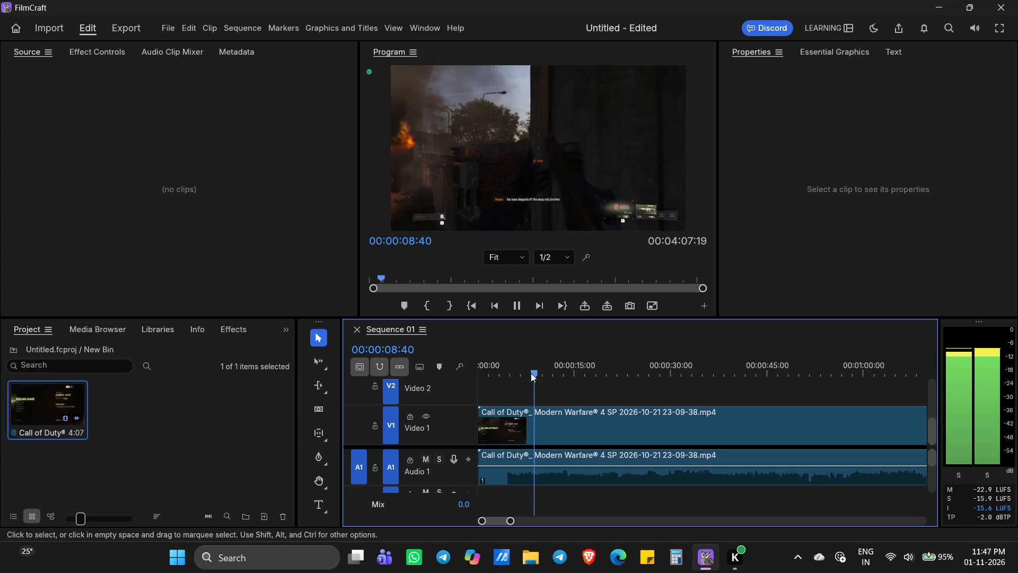
pyautogui.moveTo(531, 373); pyautogui.dragTo(506, 379)
pyautogui.click(506, 372)
pyautogui.click(517, 376)
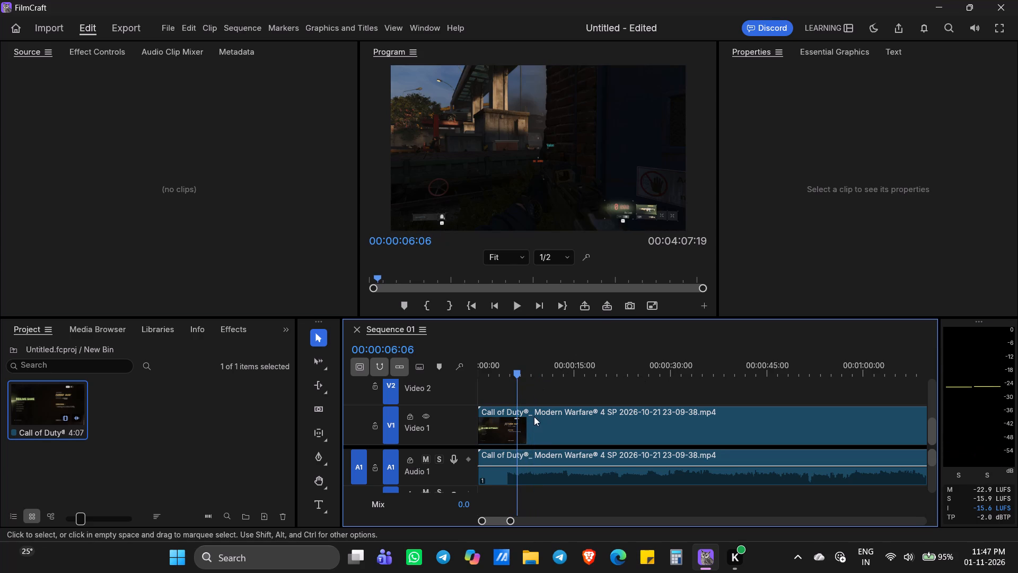
# Activate the Razor tool for splitting clips.
pyautogui.press('c')
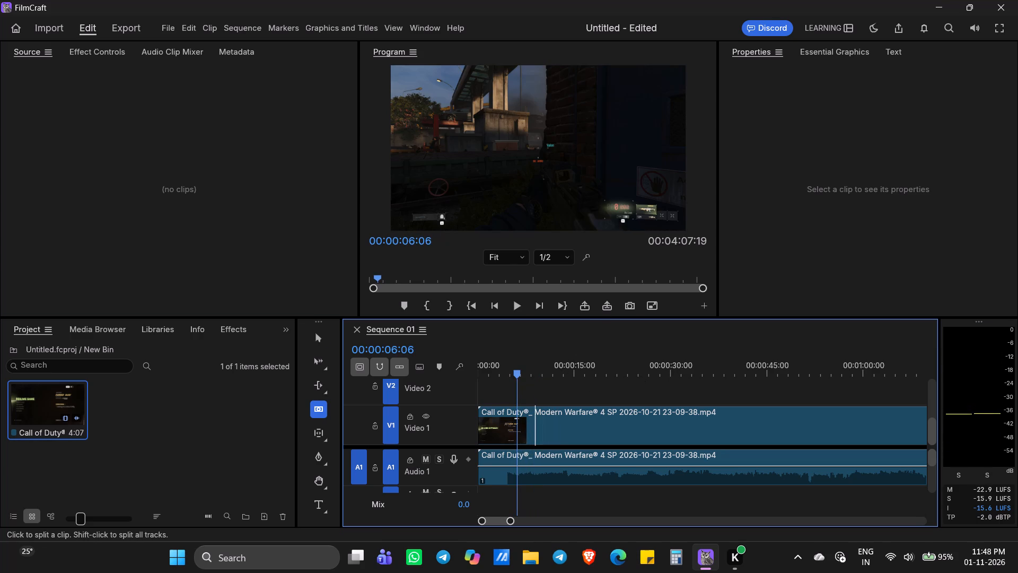
pyautogui.click(517, 375)
pyautogui.rightClick(515, 375)
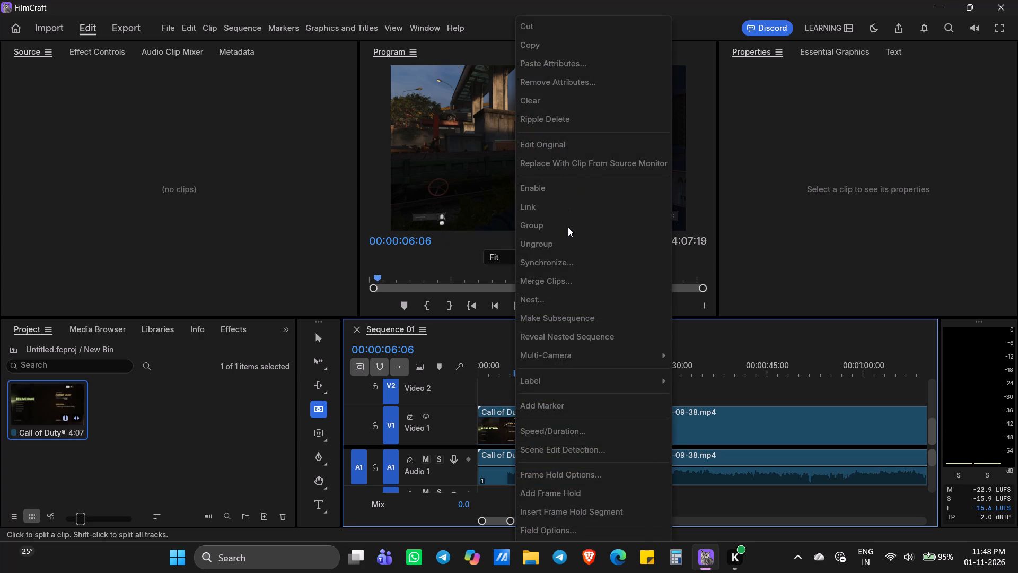
pyautogui.scroll(-3, 568, 227)
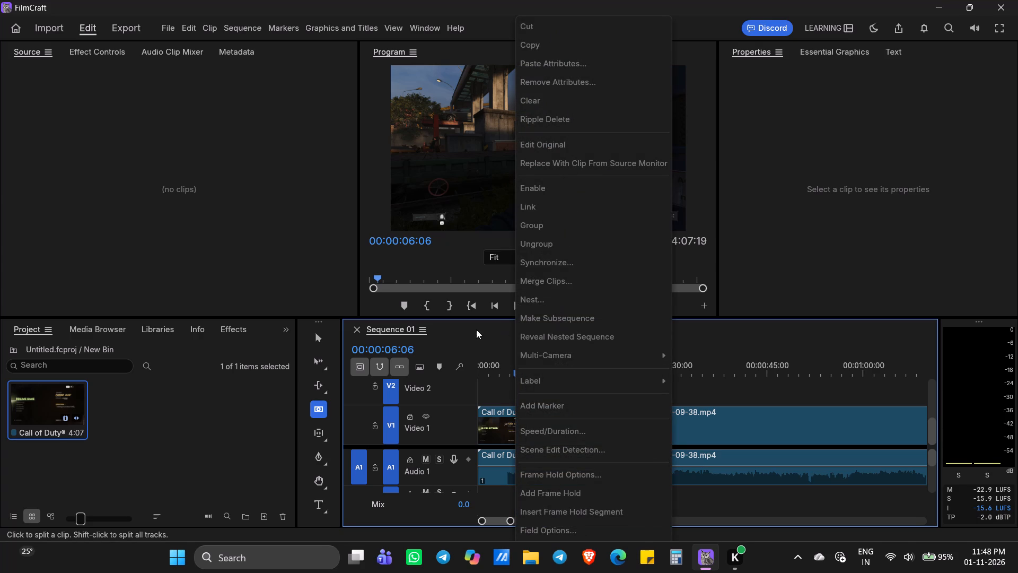
pyautogui.click(477, 327)
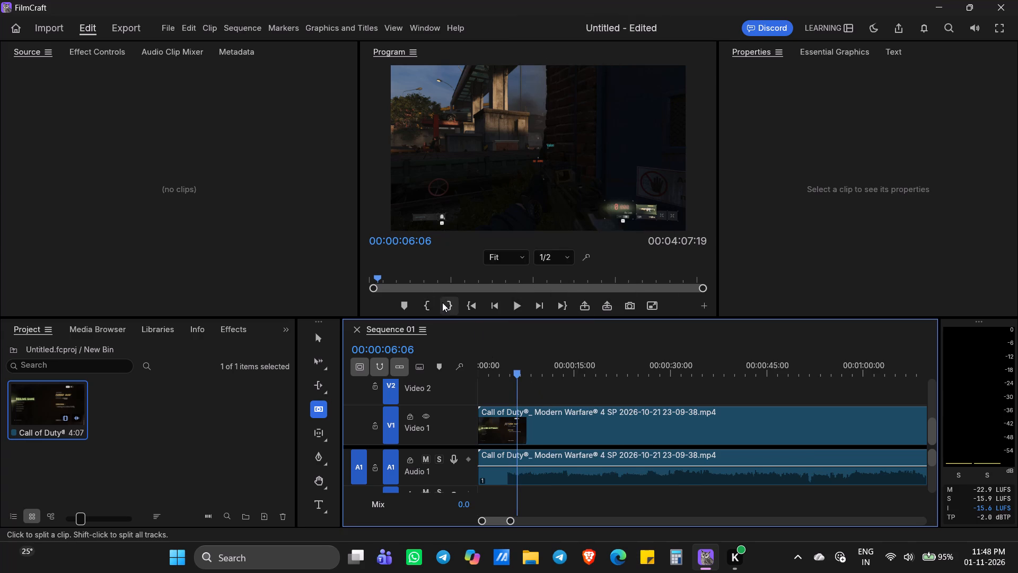
# Mark both the In point and the Out point of the sequence at 00:00:06:06.
pyautogui.click(425, 303)
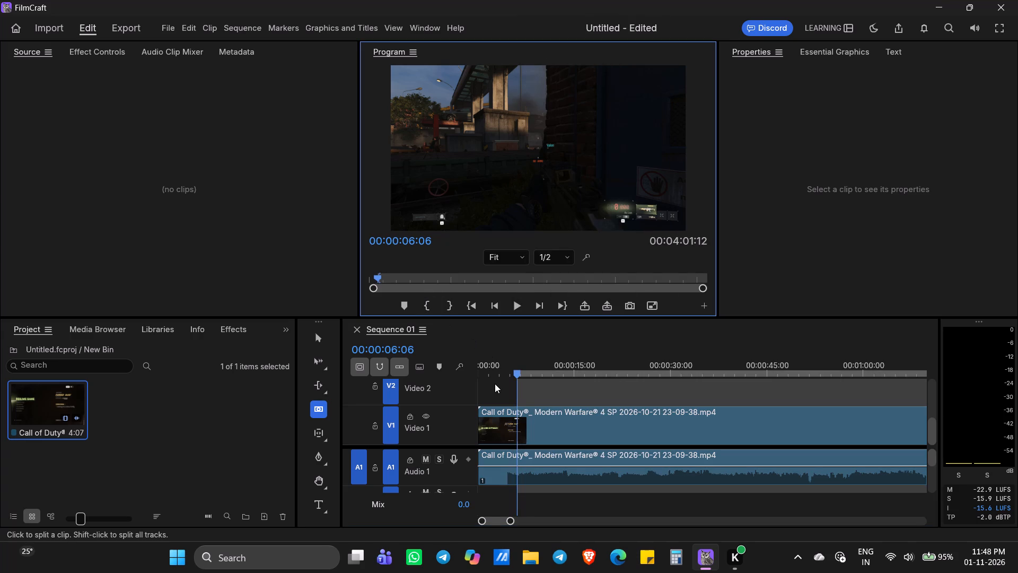
pyautogui.click(492, 383)
pyautogui.click(450, 303)
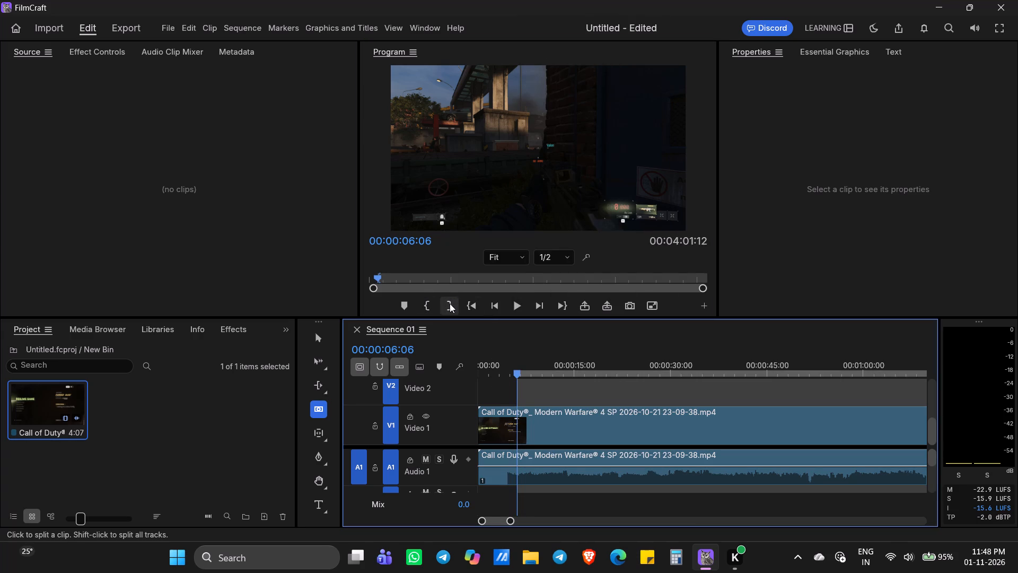
pyautogui.click(450, 303)
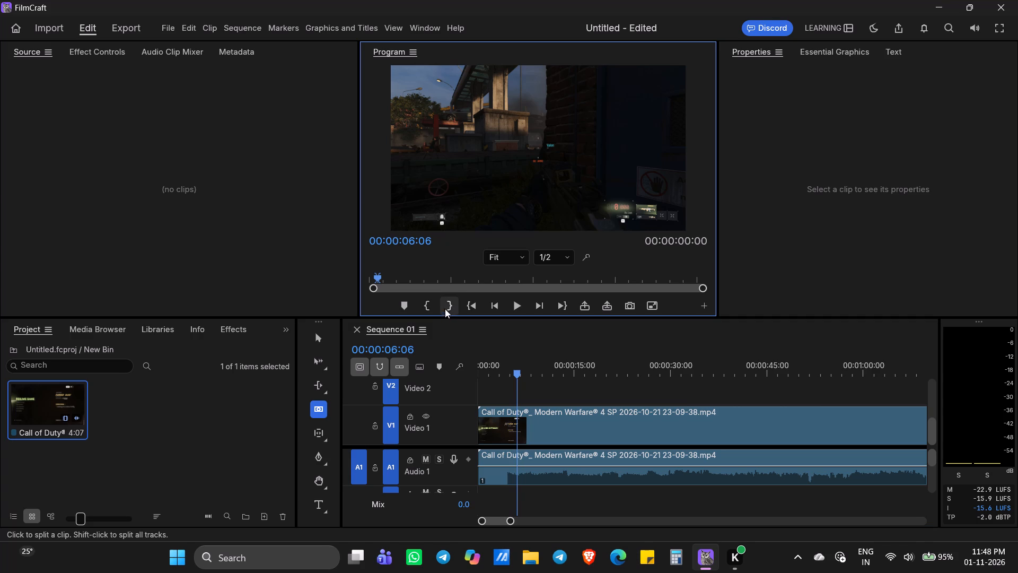
pyautogui.click(448, 306)
# Add a sequence marker at 00:00:06:06.
pyautogui.click(402, 310)
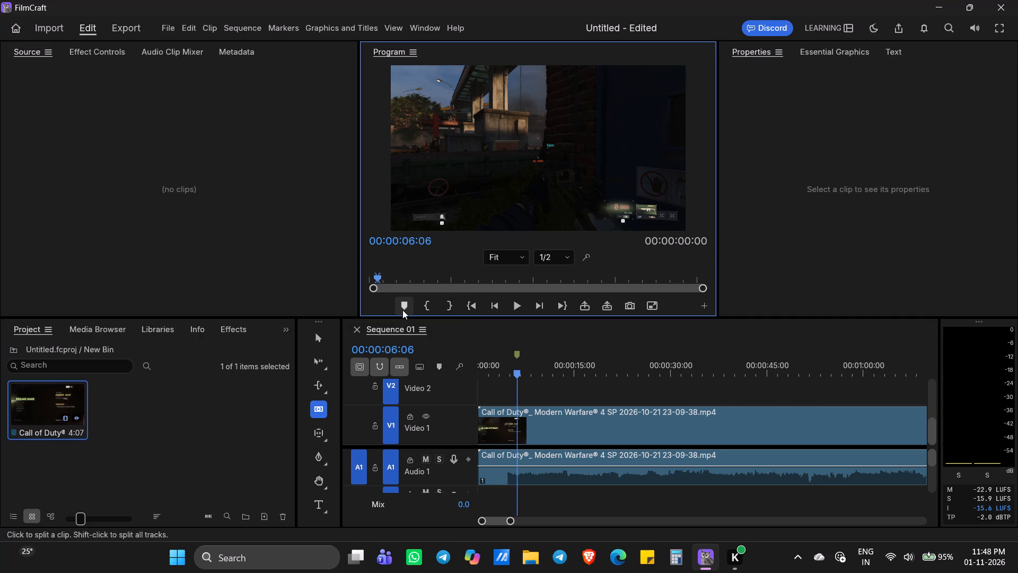
pyautogui.click(402, 310)
# Split the Call of Duty clip and its linked audio at the 00:00:06:06 marker.
pyautogui.click(516, 372)
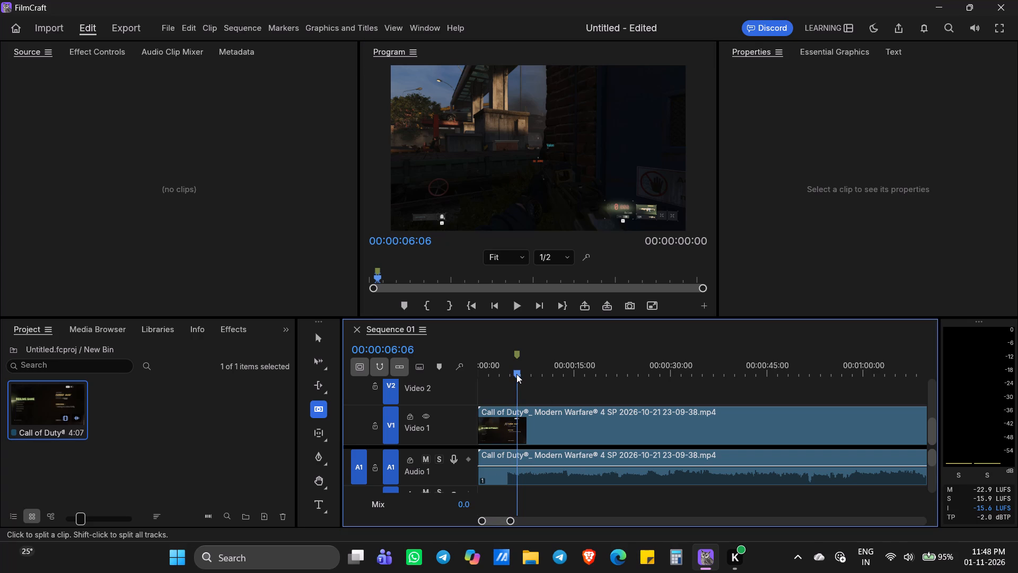
pyautogui.press('c')
pyautogui.click(520, 427)
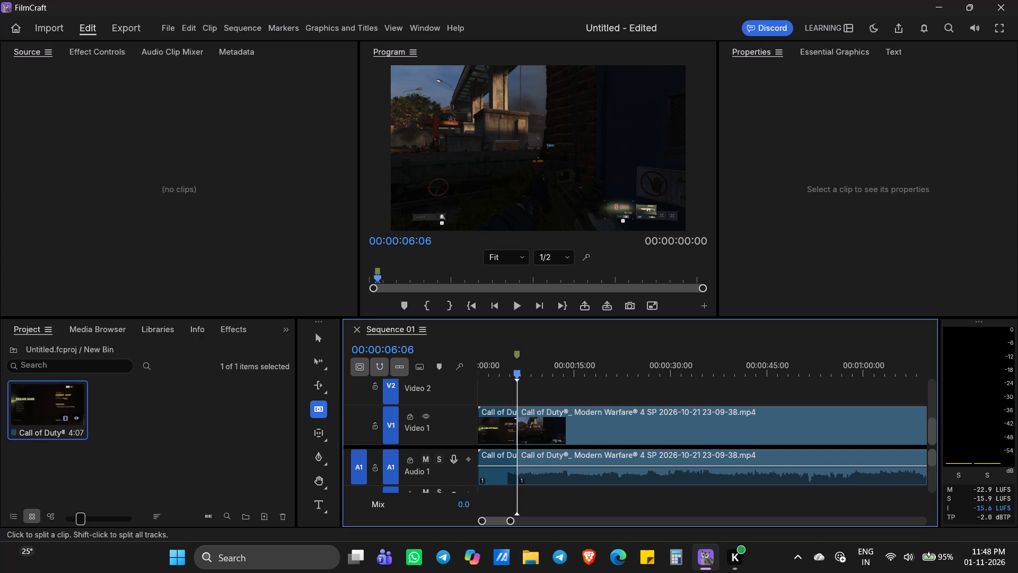
# Select the edit point at the new cut on track V1 and set its trim type to Trim Out.
pyautogui.press('c')
pyautogui.click(518, 415)
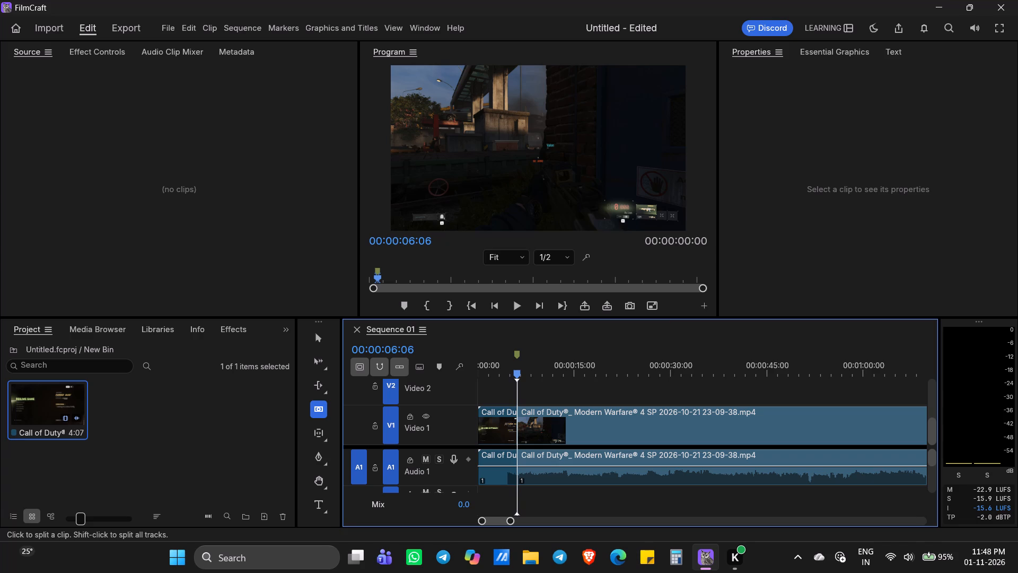
pyautogui.doubleClick(518, 419)
pyautogui.rightClick(518, 419)
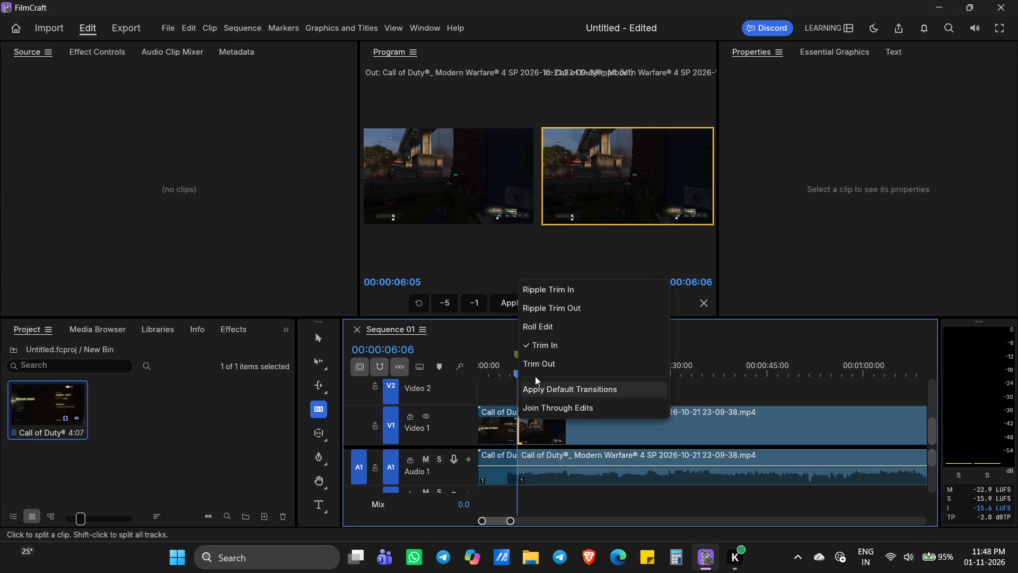
pyautogui.click(579, 366)
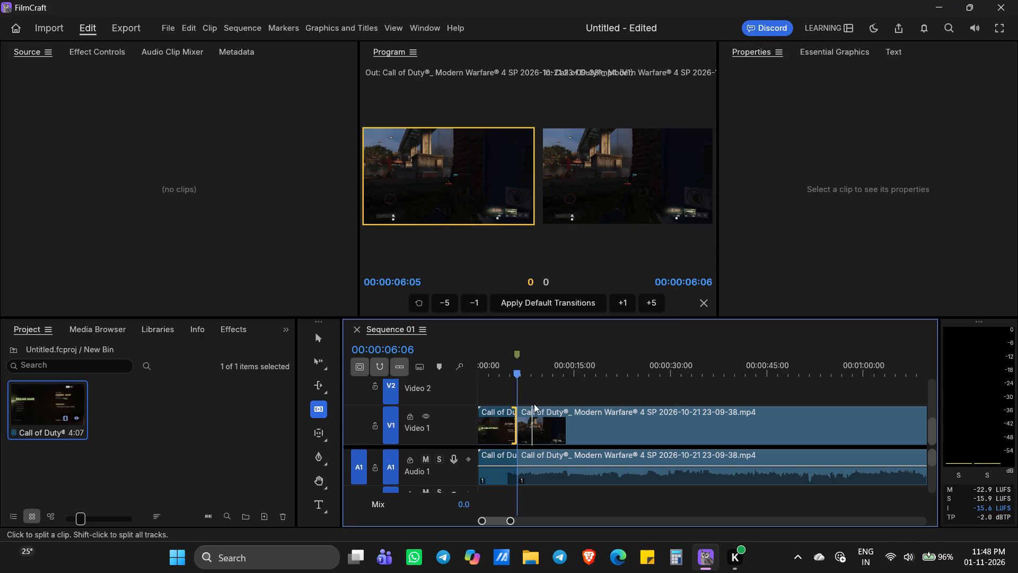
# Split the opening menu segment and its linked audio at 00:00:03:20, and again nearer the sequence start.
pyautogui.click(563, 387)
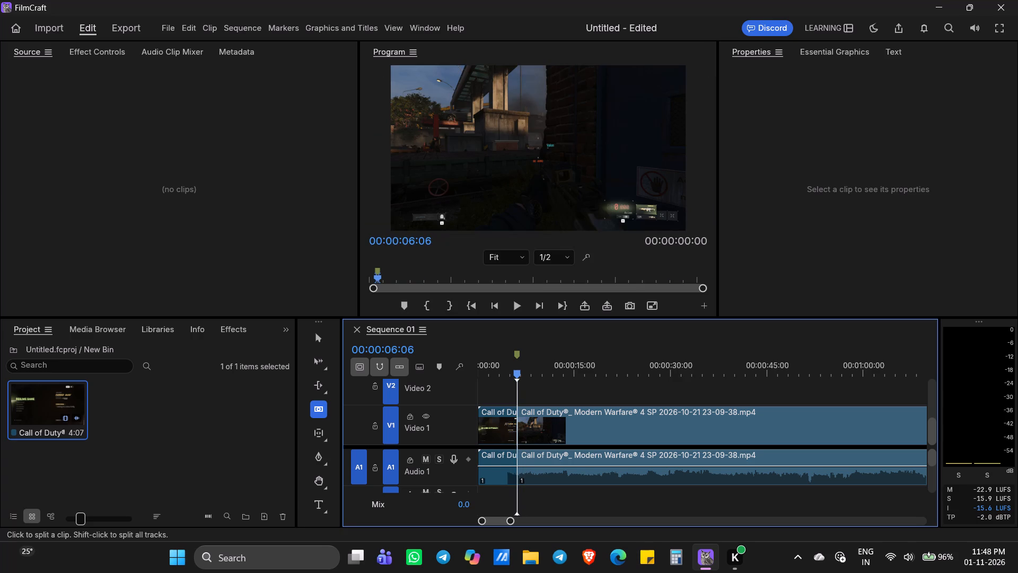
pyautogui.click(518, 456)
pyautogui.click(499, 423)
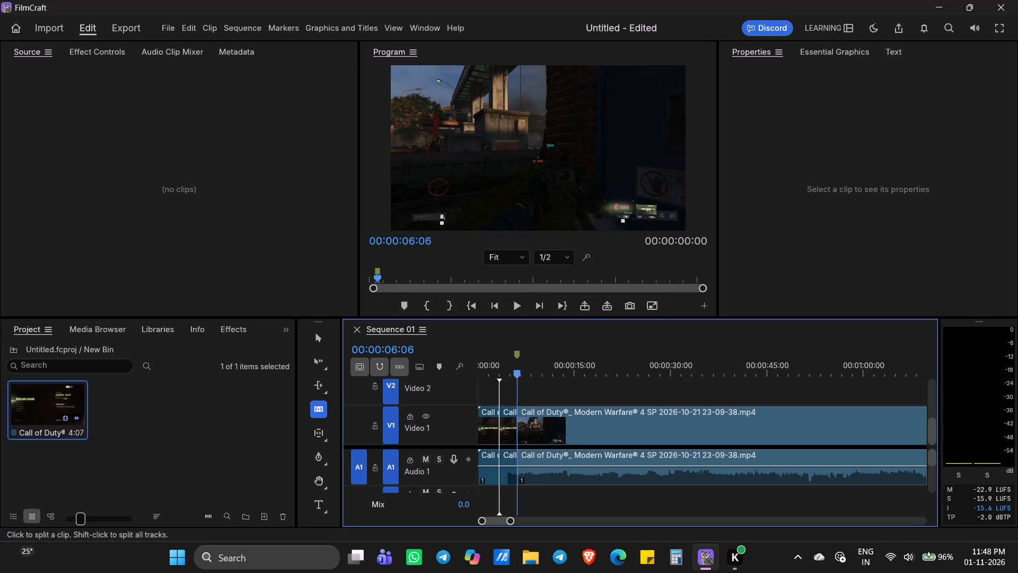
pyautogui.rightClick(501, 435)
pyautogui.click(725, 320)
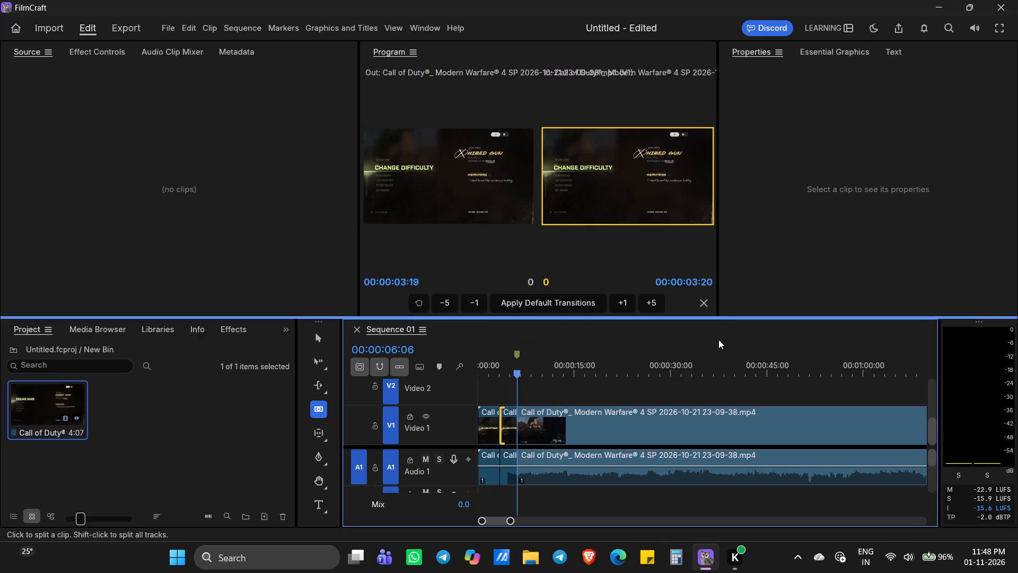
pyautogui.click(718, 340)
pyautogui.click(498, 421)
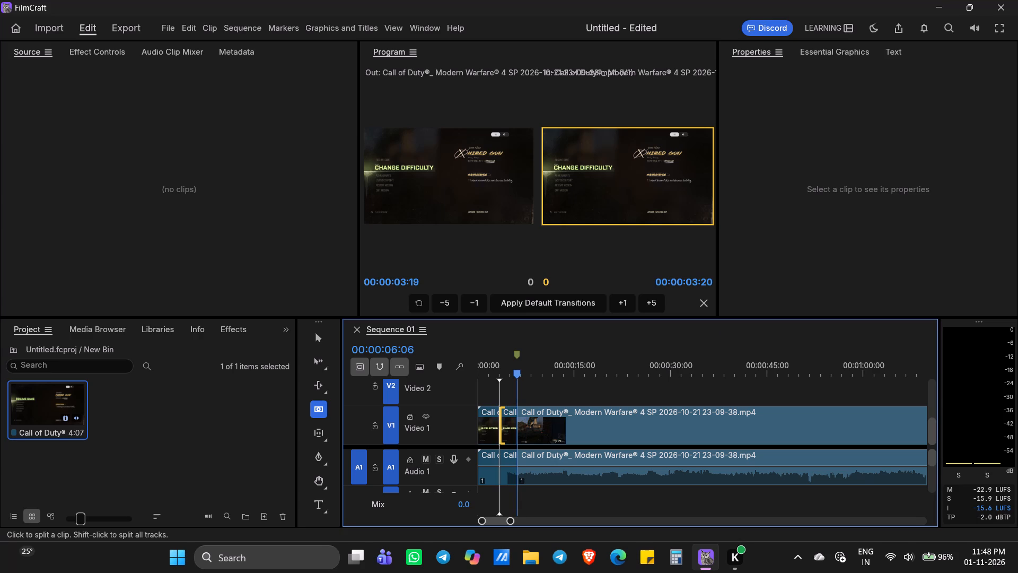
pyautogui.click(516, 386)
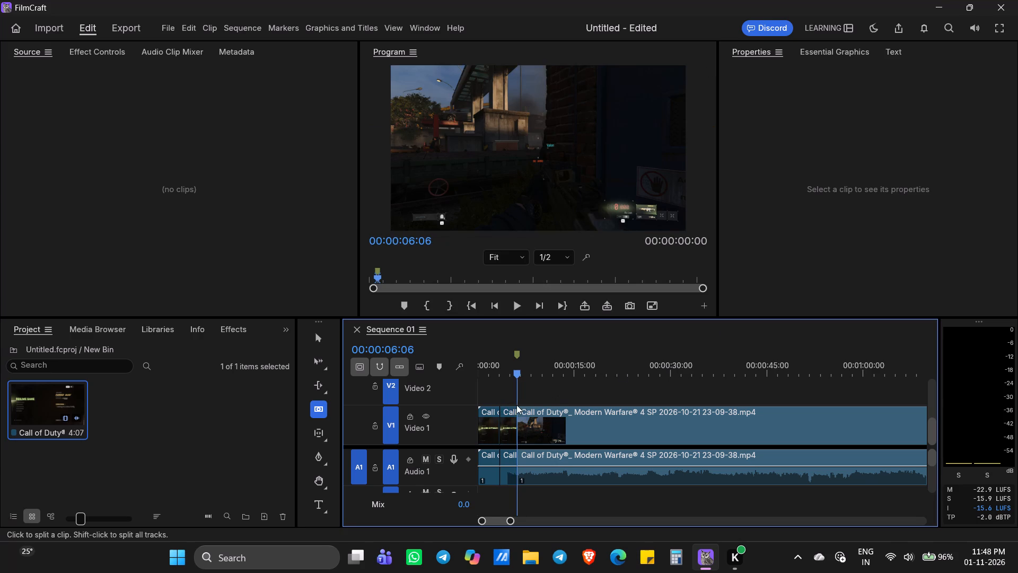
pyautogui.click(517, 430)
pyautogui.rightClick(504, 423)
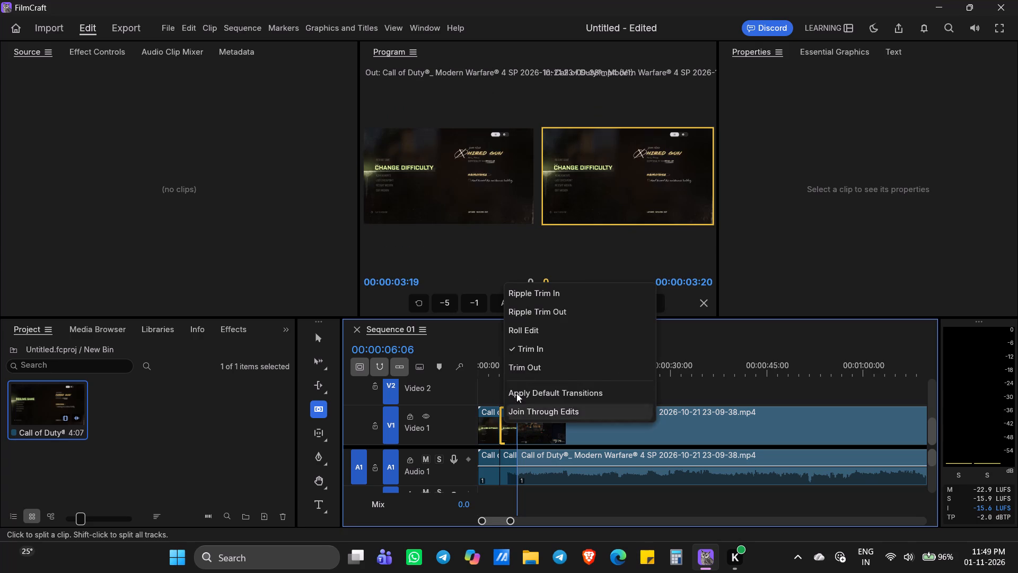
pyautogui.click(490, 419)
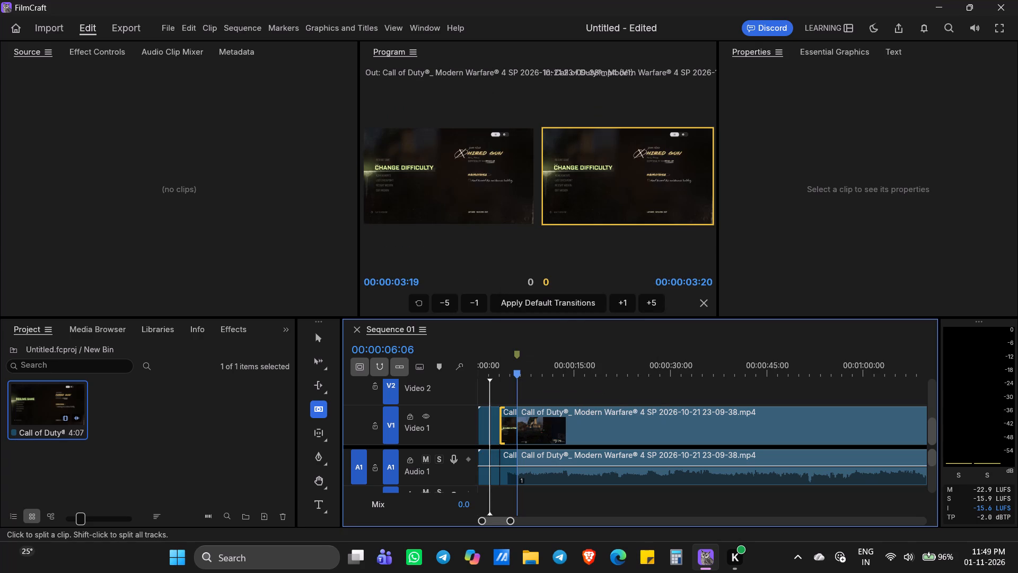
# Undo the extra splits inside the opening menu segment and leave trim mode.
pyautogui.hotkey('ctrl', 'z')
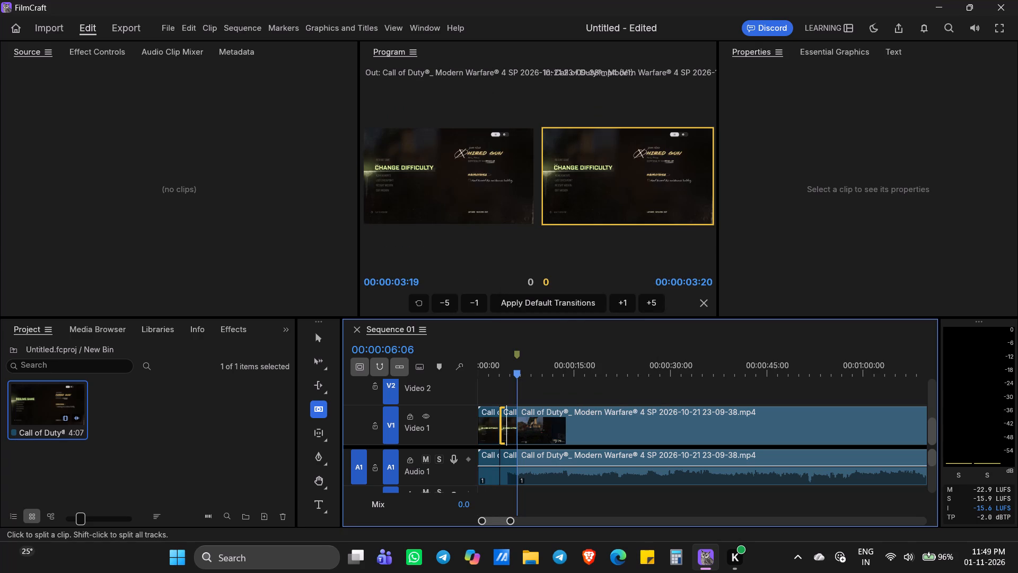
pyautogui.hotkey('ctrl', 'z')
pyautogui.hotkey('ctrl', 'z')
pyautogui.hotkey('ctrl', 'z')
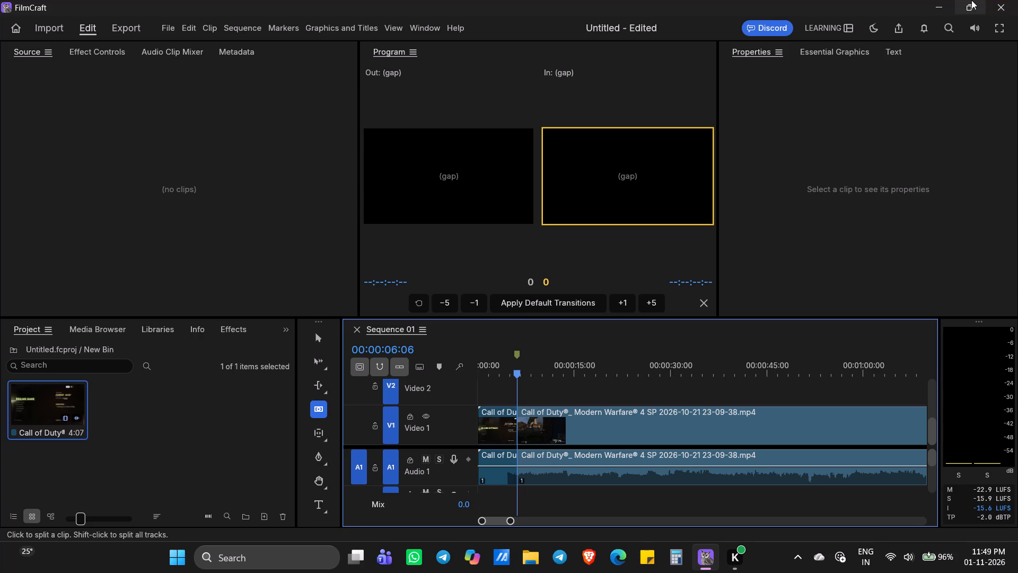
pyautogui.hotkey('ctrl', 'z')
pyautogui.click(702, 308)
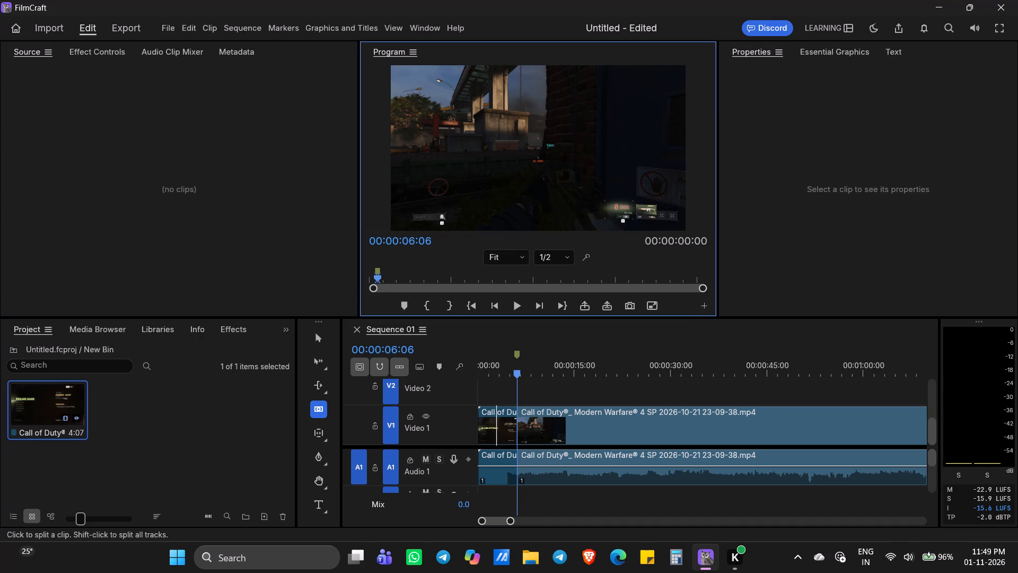
# Ripple delete the opening menu segment before the 00:00:06:06 cut, together with its linked audio.
pyautogui.rightClick(498, 442)
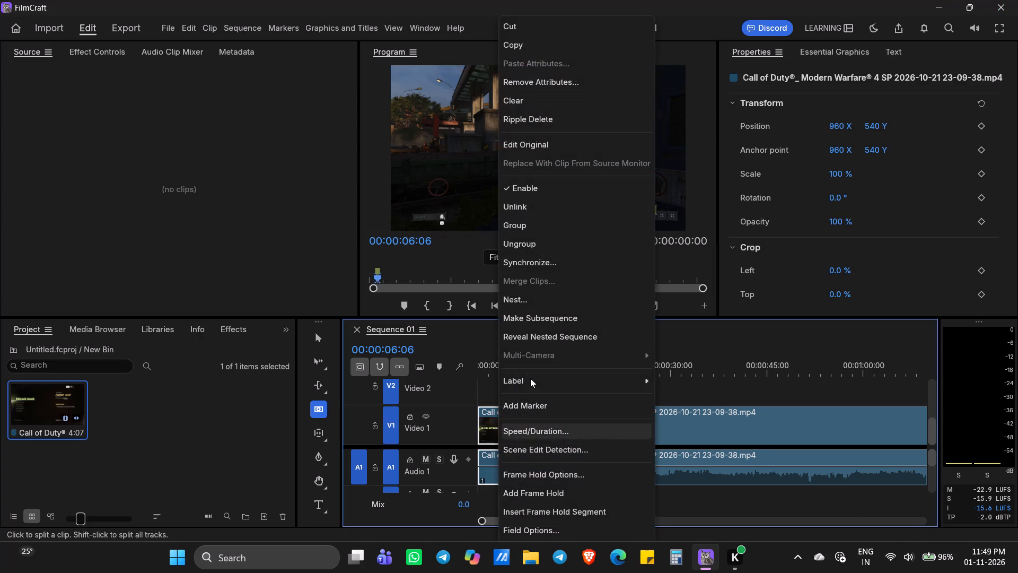
pyautogui.click(550, 121)
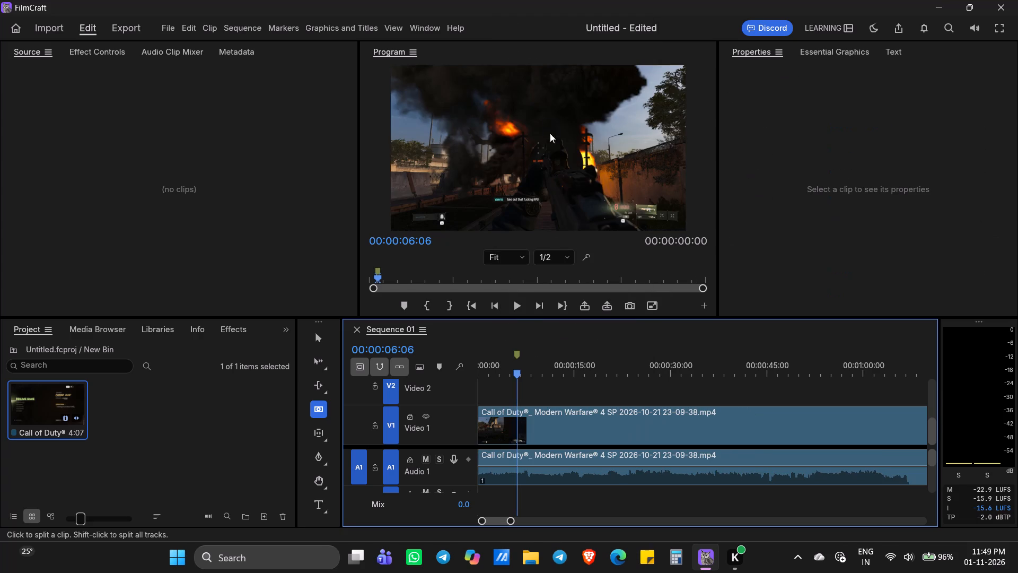
# Split the remaining Call of Duty clip and its linked audio at 00:00:06:06.
pyautogui.click(520, 419)
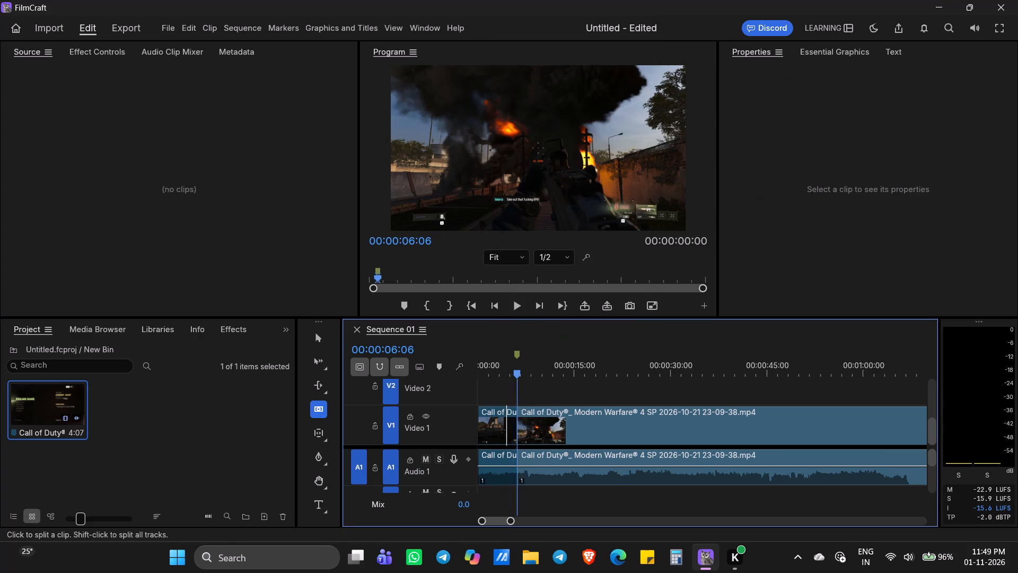
# Clear the segment before the 00:00:06:06 cut from the video and audio tracks, leaving its space empty.
pyautogui.press('Delete')
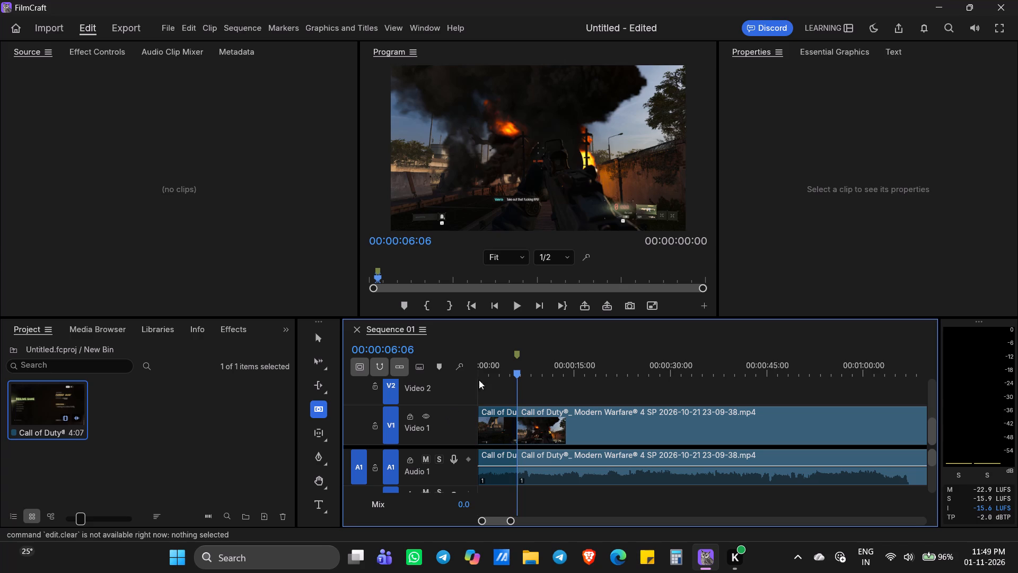
pyautogui.click(451, 303)
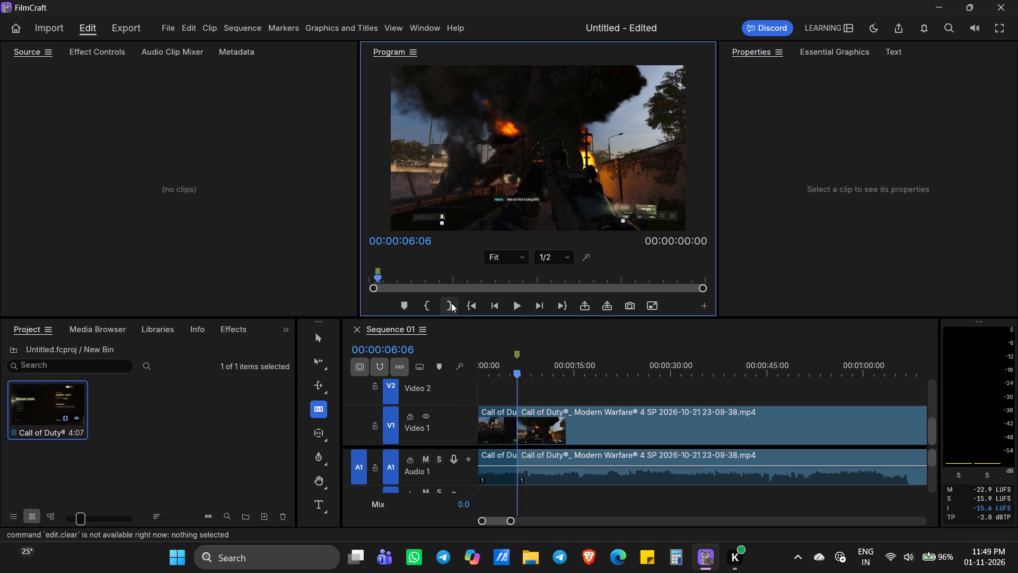
pyautogui.tripleClick(451, 303)
pyautogui.doubleClick(452, 303)
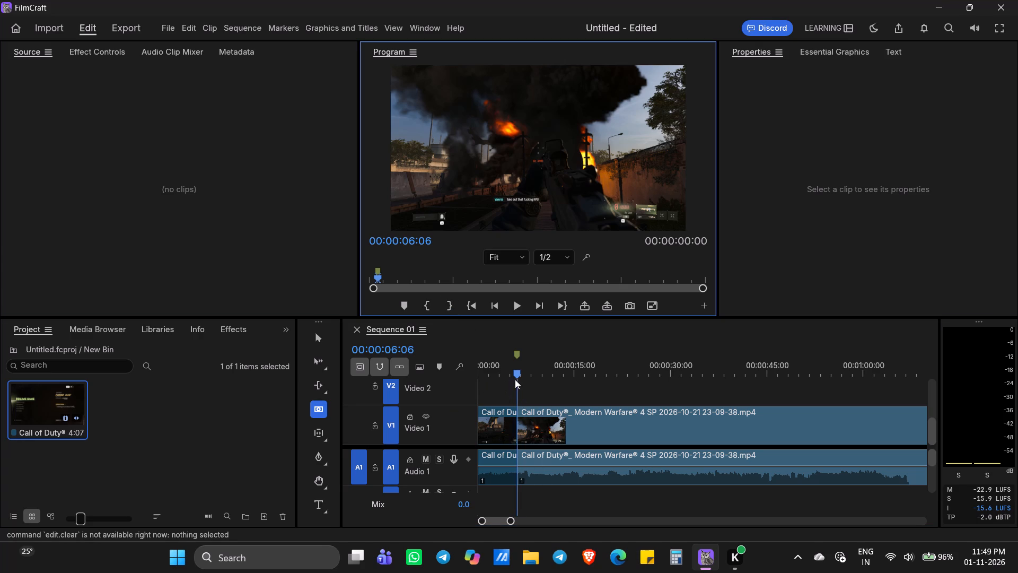
pyautogui.click(515, 379)
pyautogui.moveTo(517, 413); pyautogui.dragTo(479, 413)
pyautogui.click(481, 412)
pyautogui.rightClick(489, 418)
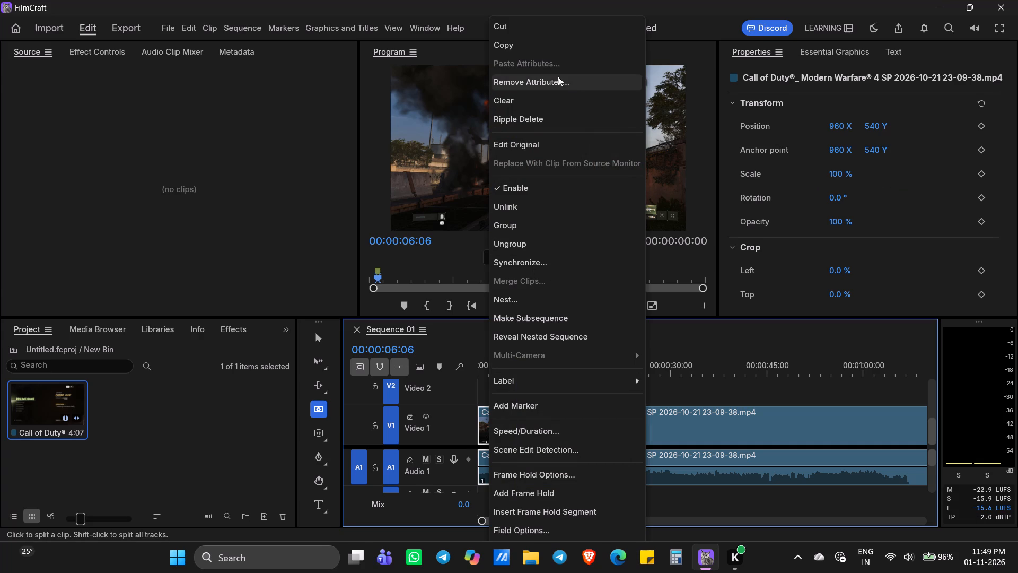
pyautogui.scroll(-3, 558, 83)
pyautogui.click(538, 99)
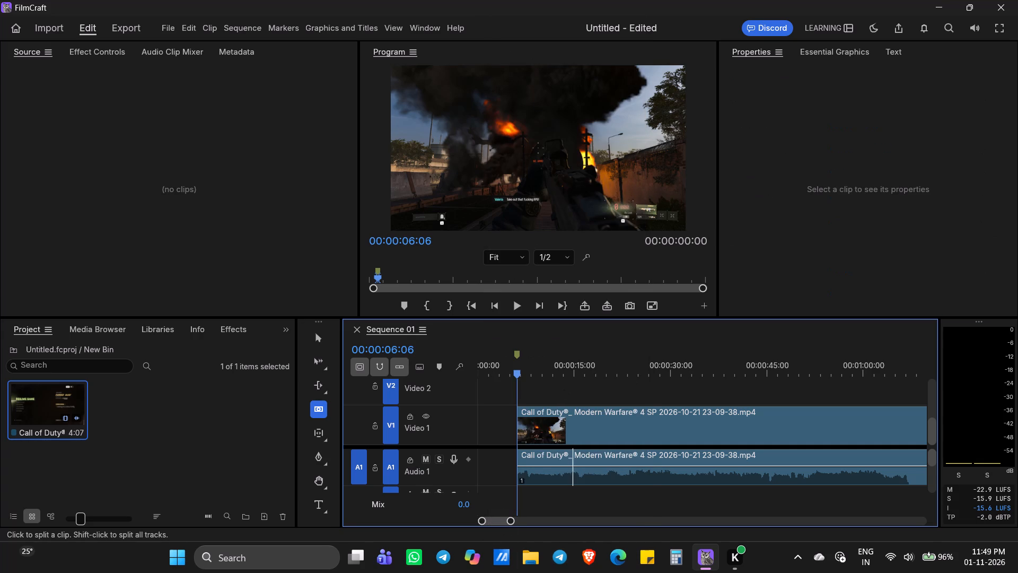
# Review the edited sequence by playing it from 00:00:23:27 and from the start, and scrubbing back to about 00:00:14:33.
pyautogui.click(629, 370)
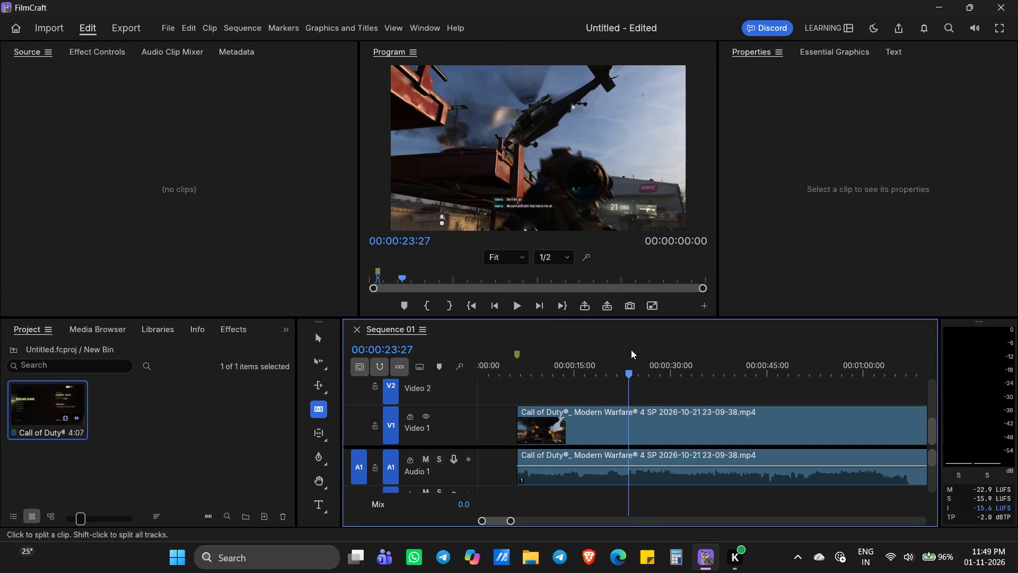
pyautogui.click(511, 308)
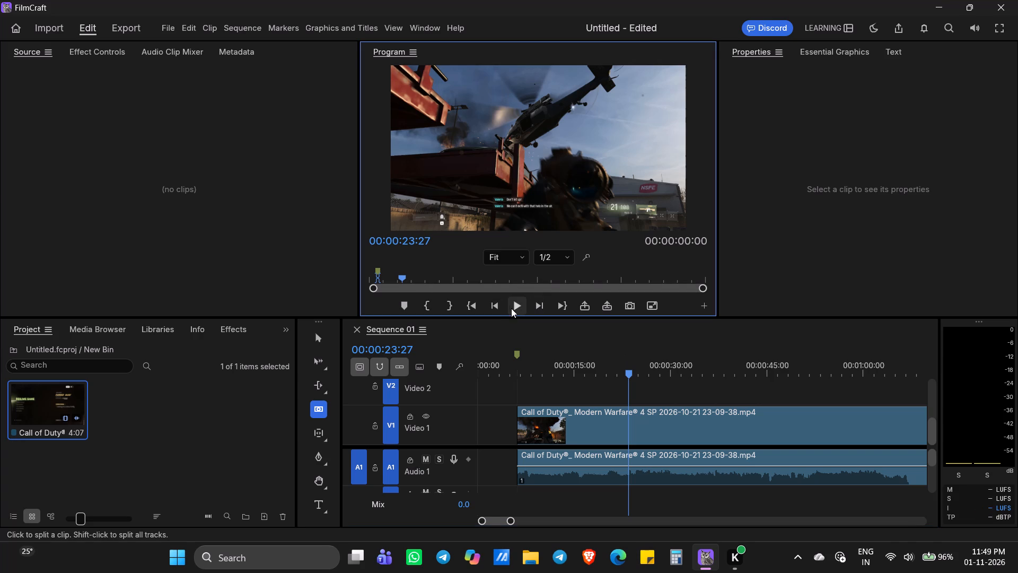
pyautogui.moveTo(634, 370); pyautogui.dragTo(487, 372)
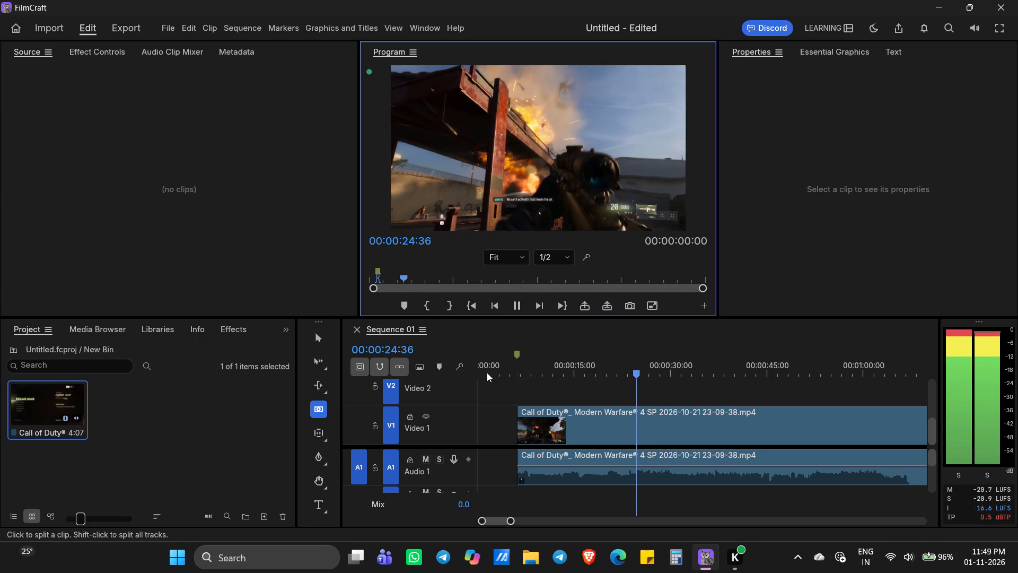
pyautogui.moveTo(487, 372); pyautogui.dragTo(477, 373)
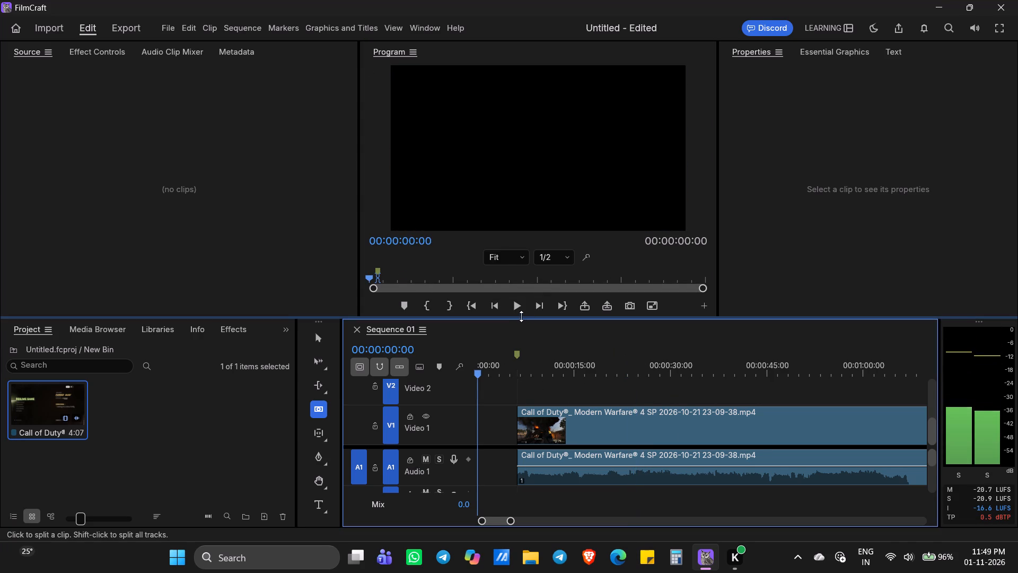
pyautogui.click(517, 305)
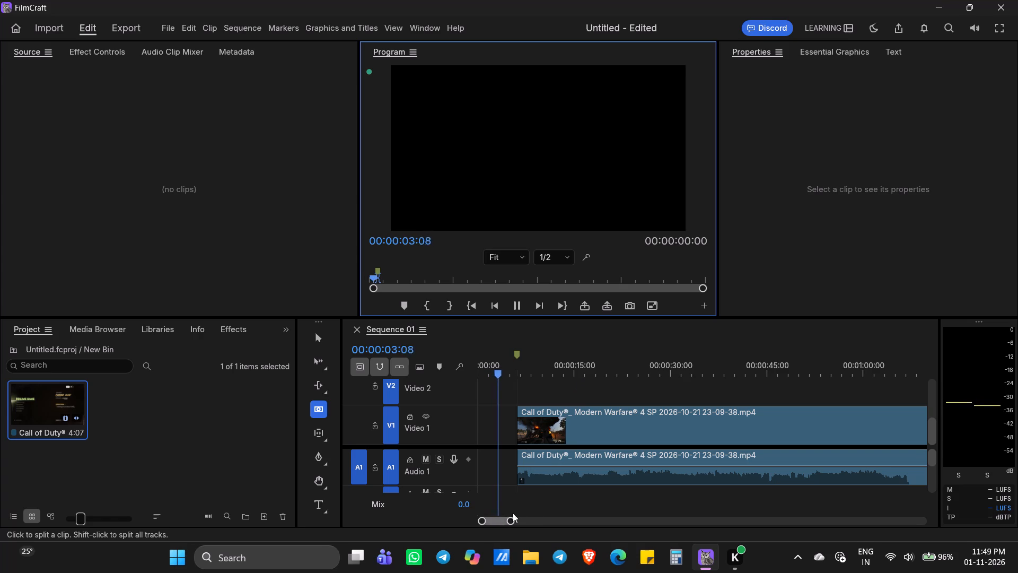
pyautogui.click(590, 370)
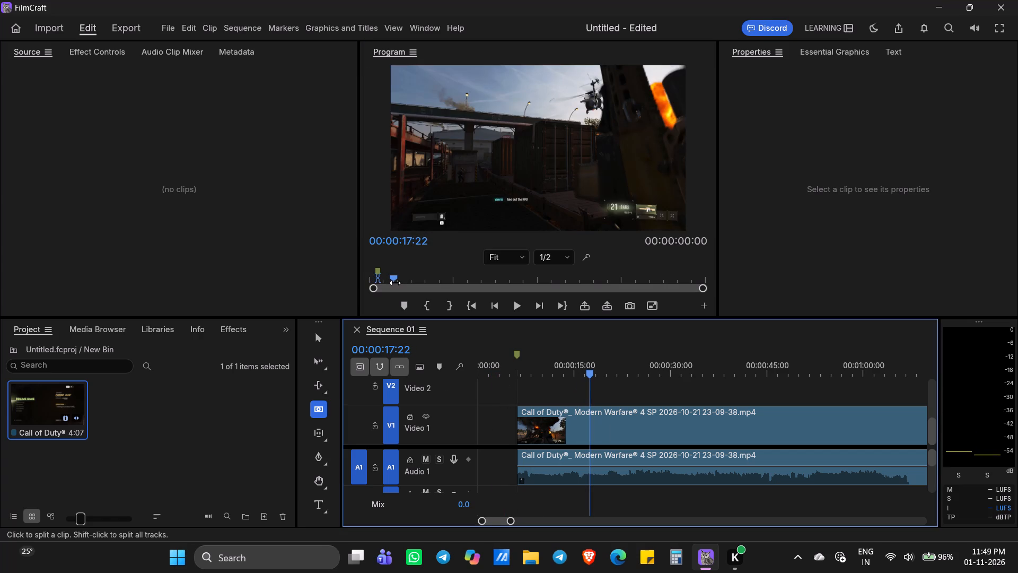
pyautogui.moveTo(394, 278); pyautogui.dragTo(385, 280)
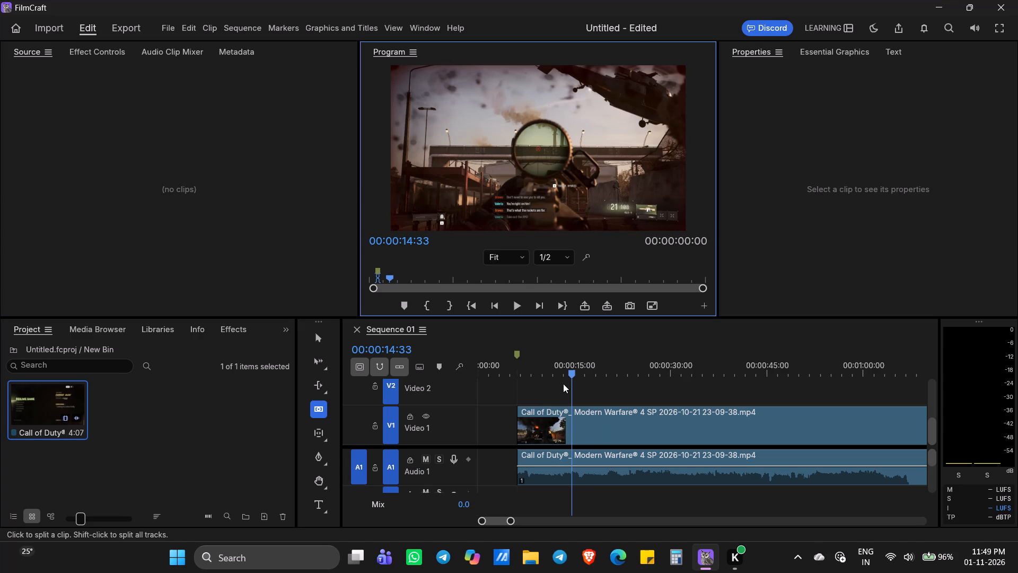
pyautogui.click(564, 380)
pyautogui.doubleClick(511, 301)
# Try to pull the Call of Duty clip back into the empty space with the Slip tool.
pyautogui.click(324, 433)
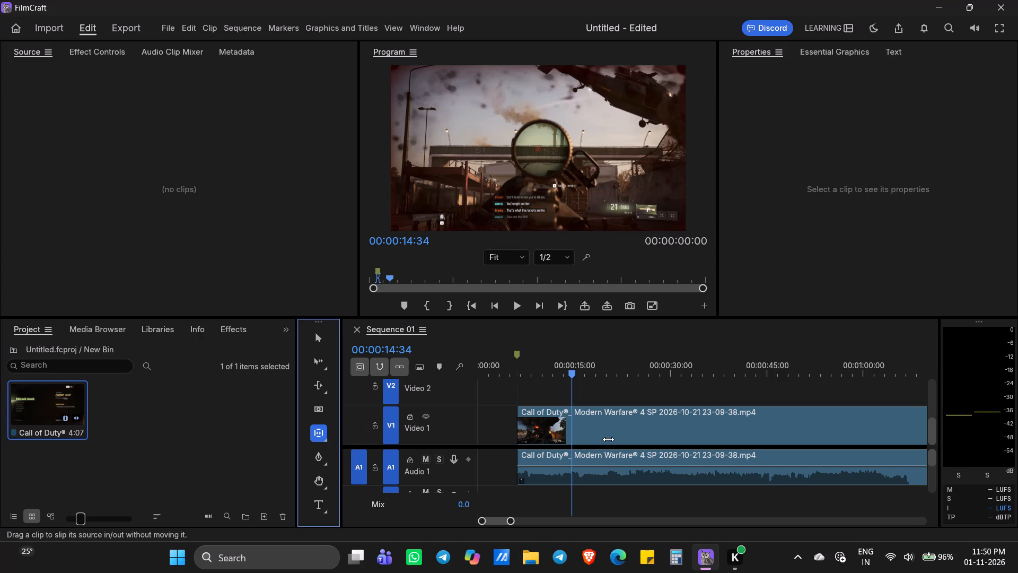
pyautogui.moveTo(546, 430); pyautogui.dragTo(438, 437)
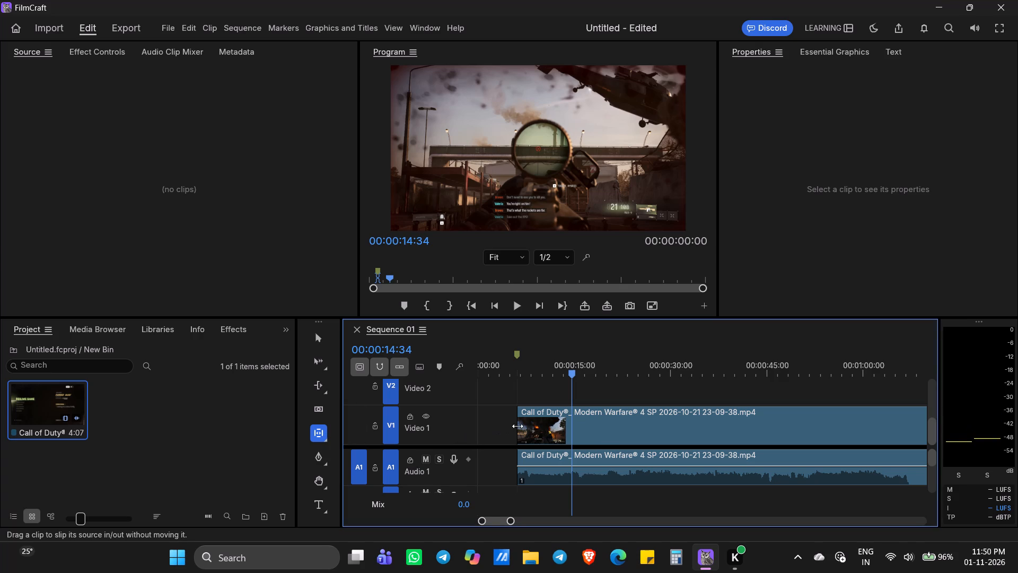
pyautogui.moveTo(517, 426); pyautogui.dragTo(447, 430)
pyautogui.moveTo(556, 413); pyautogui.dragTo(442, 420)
# Move the Call of Duty clip and its linked audio to the start of the sequence with the Selection tool.
pyautogui.click(318, 336)
pyautogui.moveTo(669, 429); pyautogui.dragTo(590, 426)
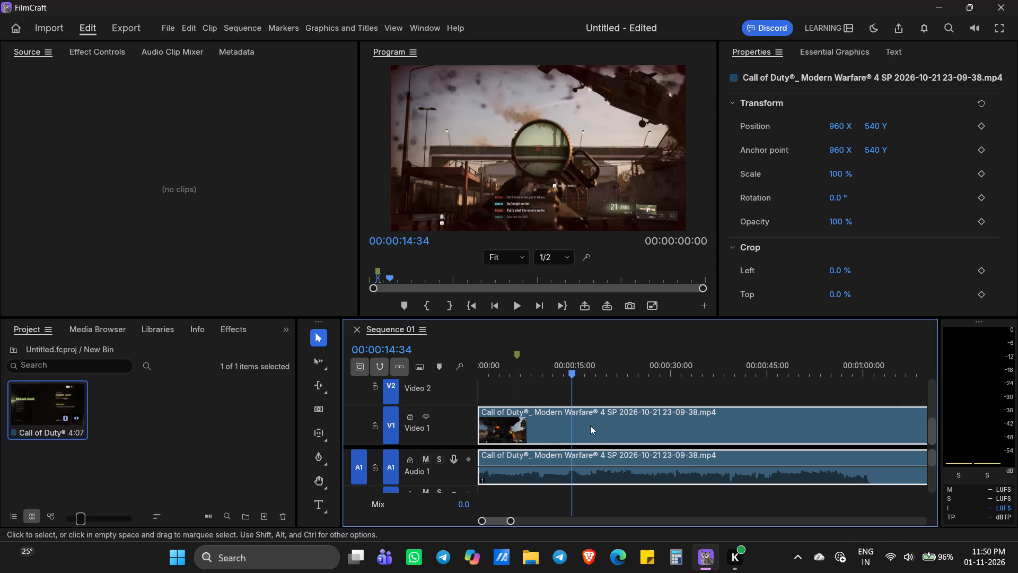
pyautogui.moveTo(590, 426); pyautogui.dragTo(576, 426)
# Review the gameplay by playing the sequence from 00:00:14:06 to just past 00:00:56, checking for the next section to cut.
pyautogui.moveTo(568, 378); pyautogui.dragTo(563, 378)
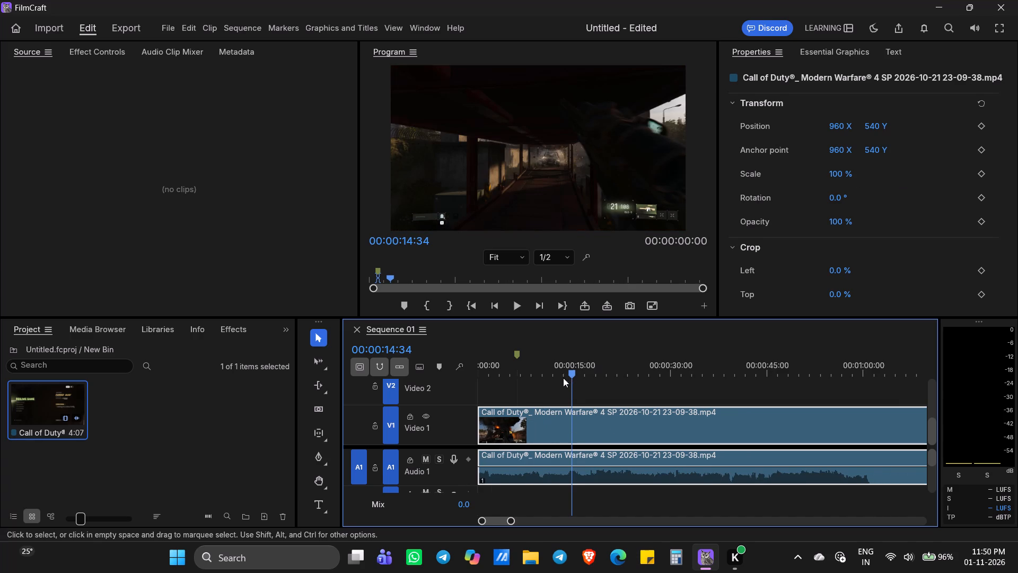
pyautogui.moveTo(563, 378); pyautogui.dragTo(509, 378)
pyautogui.scroll(1, 509, 421)
pyautogui.scroll(-1, 508, 422)
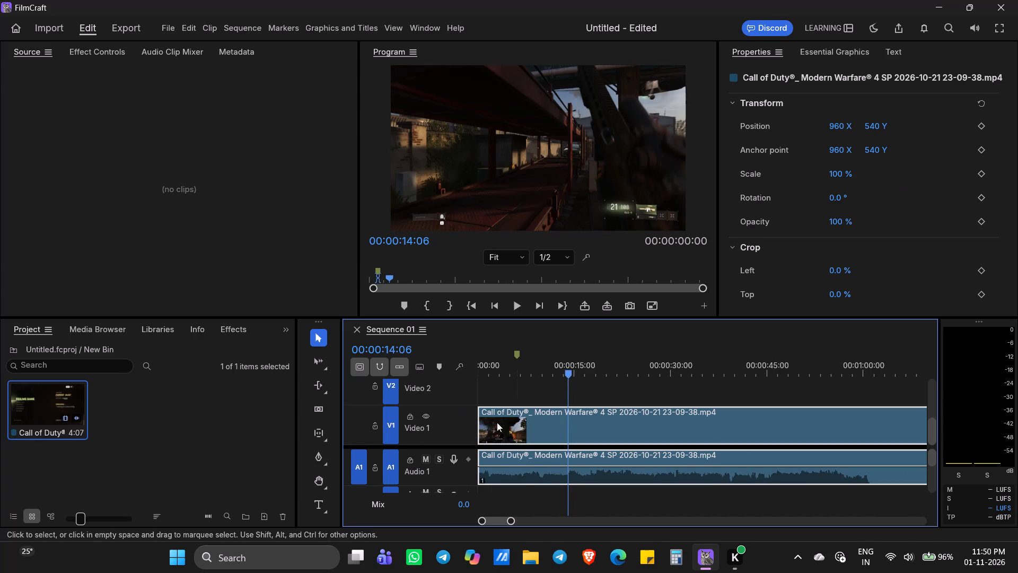
pyautogui.click(318, 368)
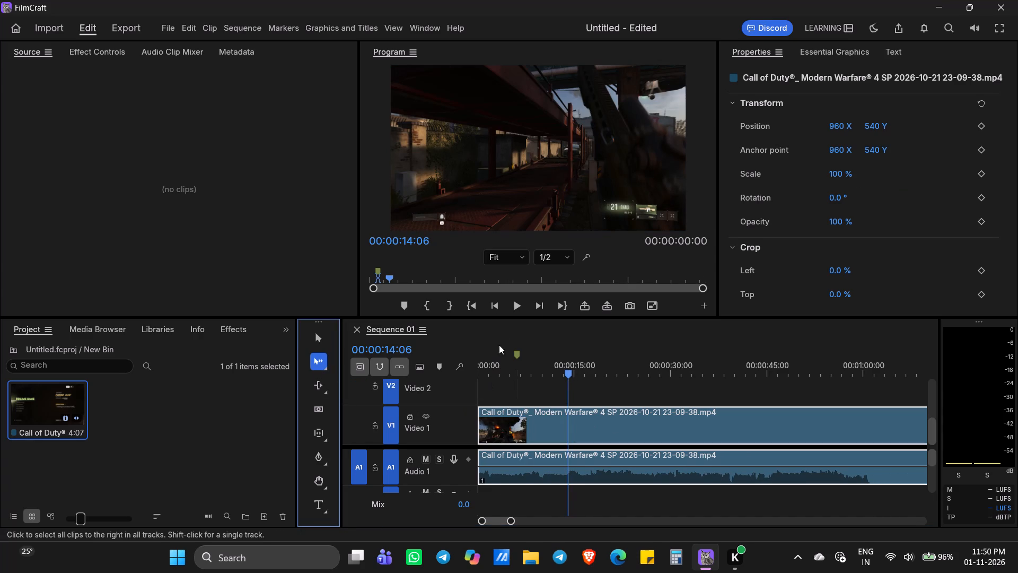
pyautogui.press('space')
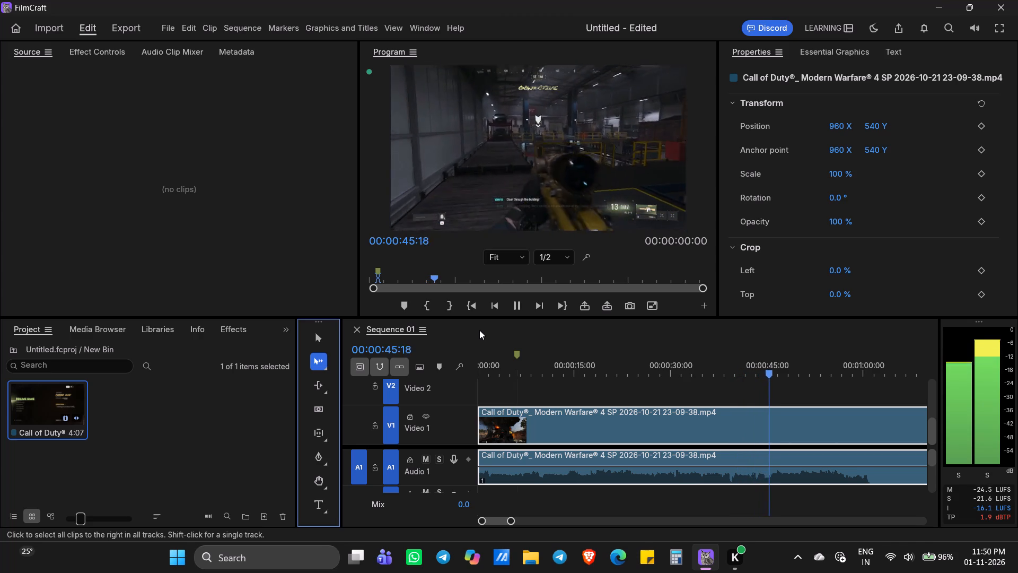
pyautogui.press('space')
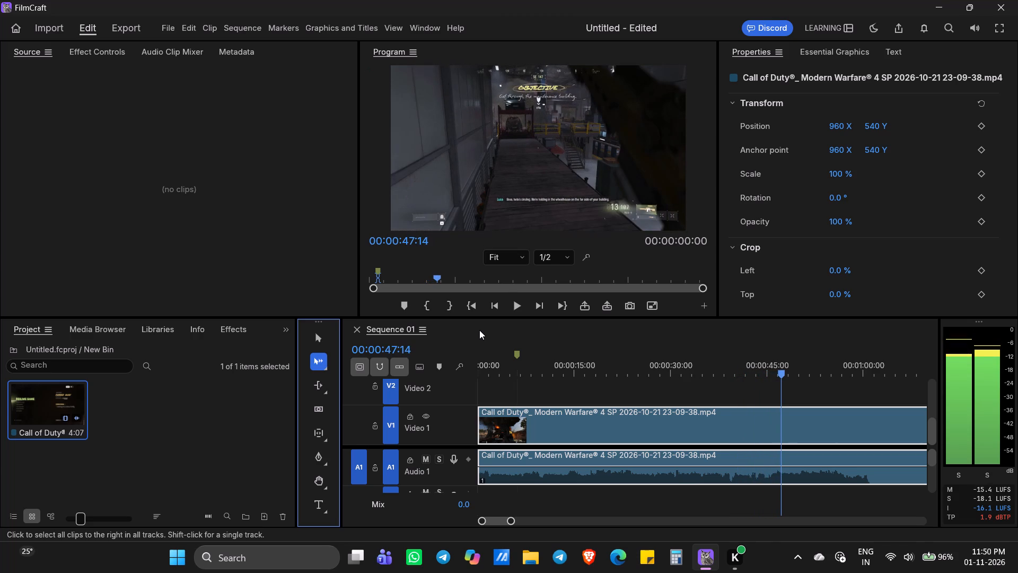
pyautogui.press('space')
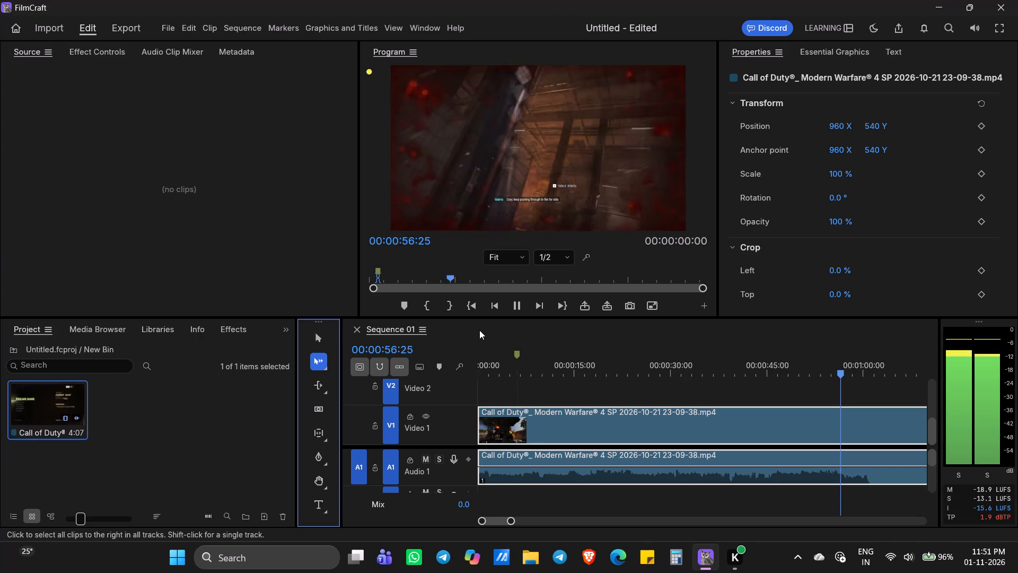
pyautogui.press('space')
# Split the Call of Duty clip and its linked audio at 00:00:49:19 with the Razor tool, after replaying the footage around 00:00:54.
pyautogui.moveTo(844, 372); pyautogui.dragTo(821, 375)
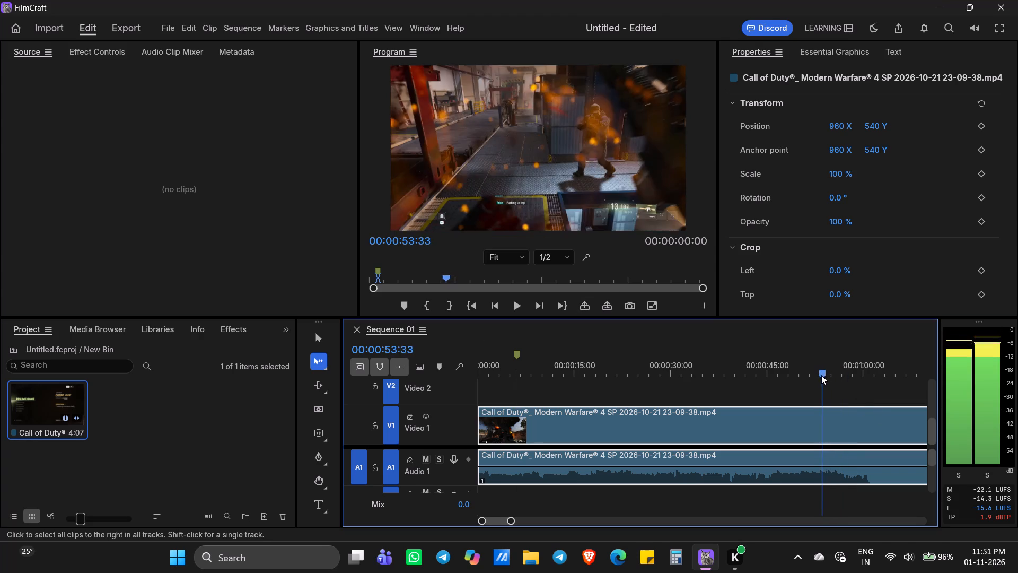
pyautogui.moveTo(821, 375); pyautogui.dragTo(817, 377)
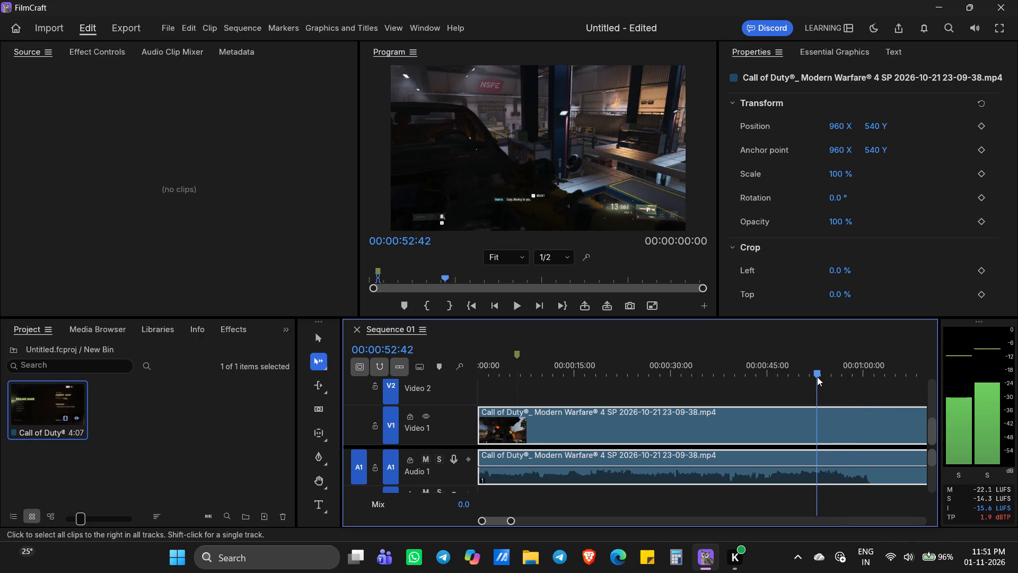
pyautogui.press('space')
pyautogui.press('space')
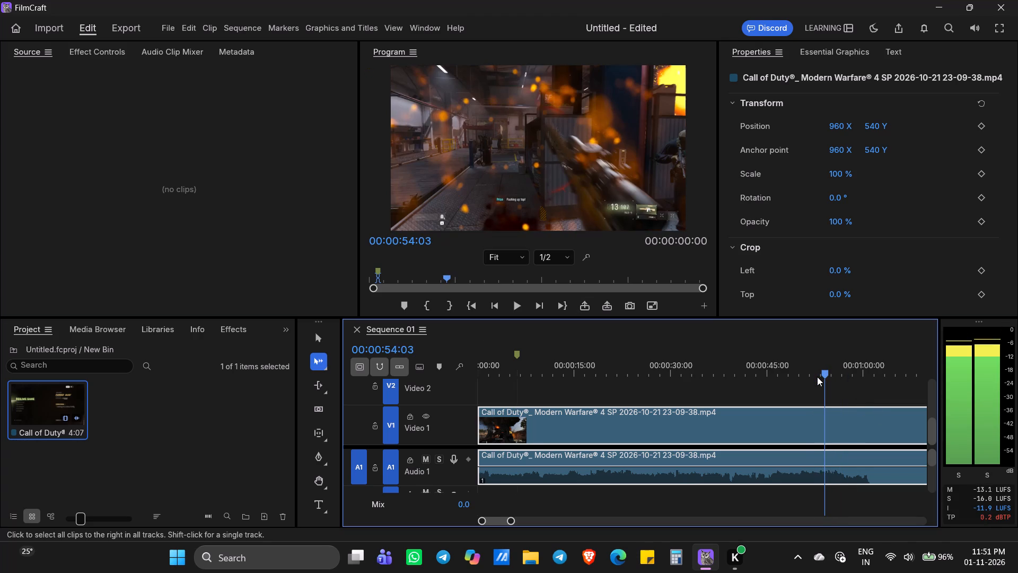
pyautogui.press('space')
pyautogui.press('space')
pyautogui.press('space')
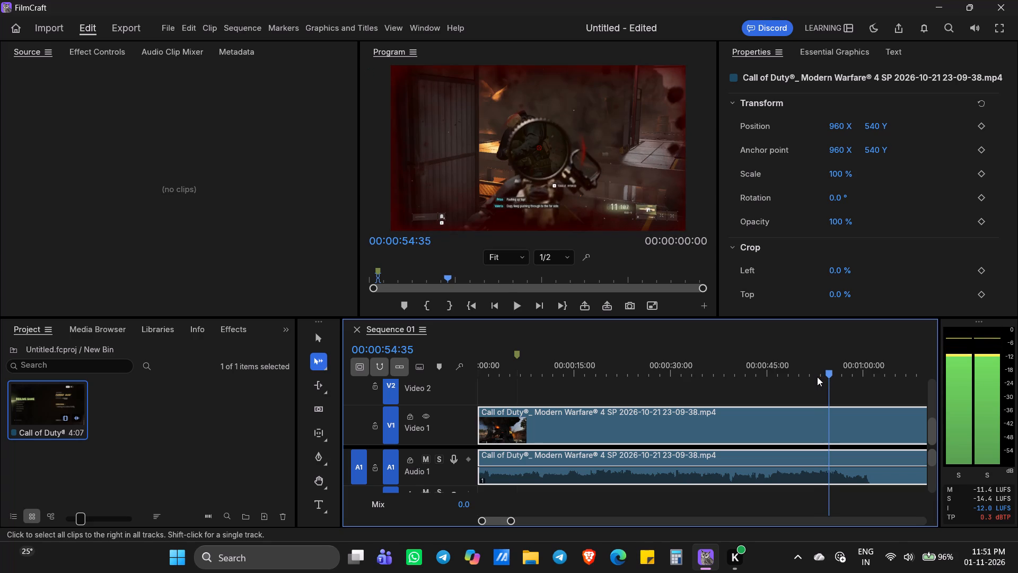
pyautogui.press('space')
pyautogui.moveTo(827, 376); pyautogui.dragTo(818, 375)
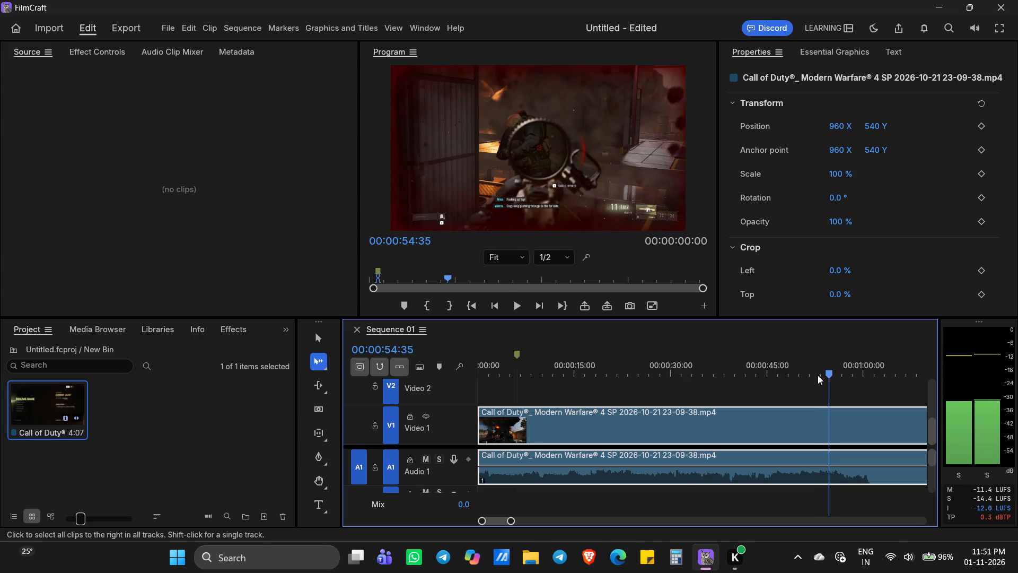
pyautogui.moveTo(818, 375); pyautogui.dragTo(795, 378)
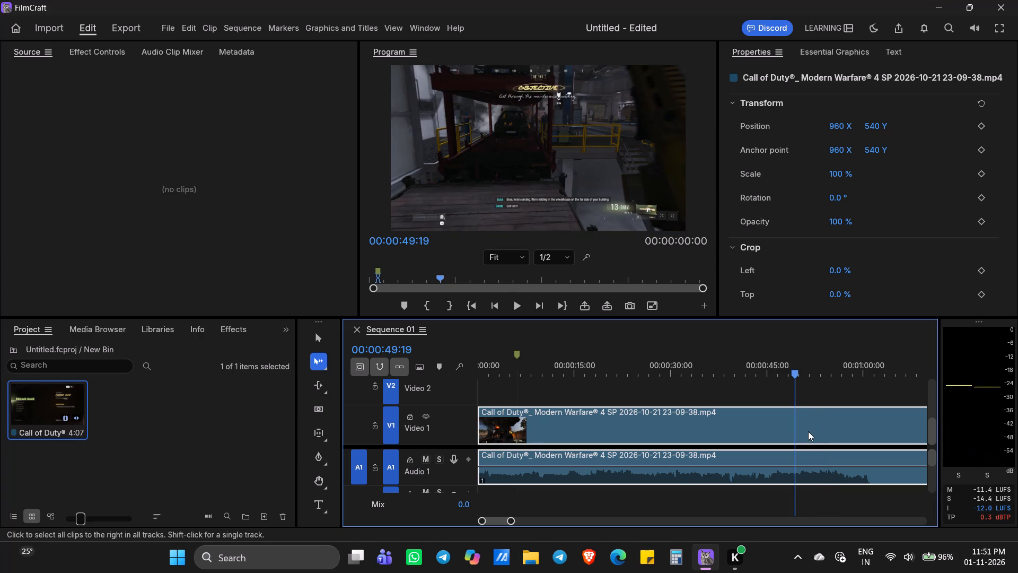
pyautogui.press('c')
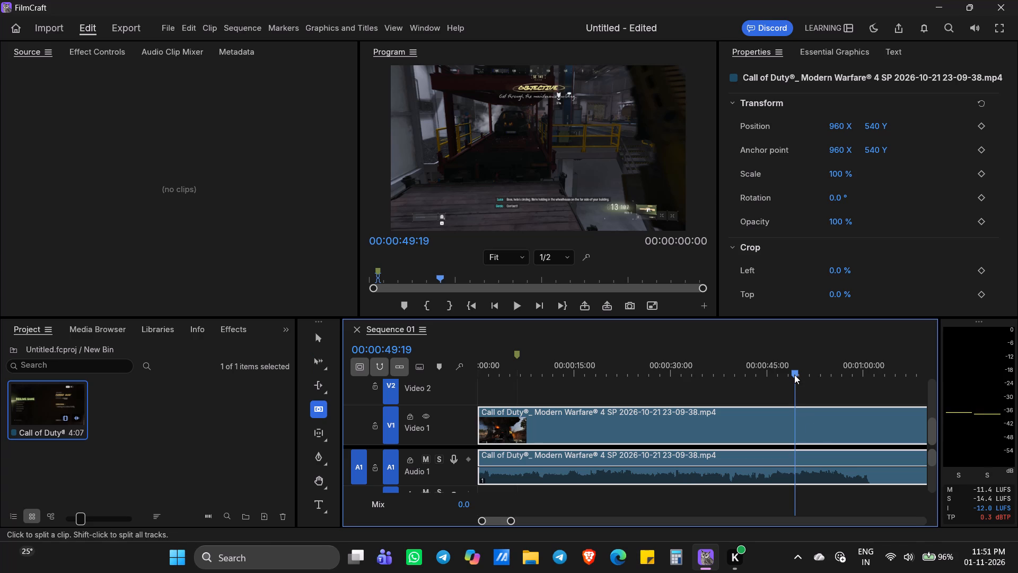
pyautogui.click(794, 416)
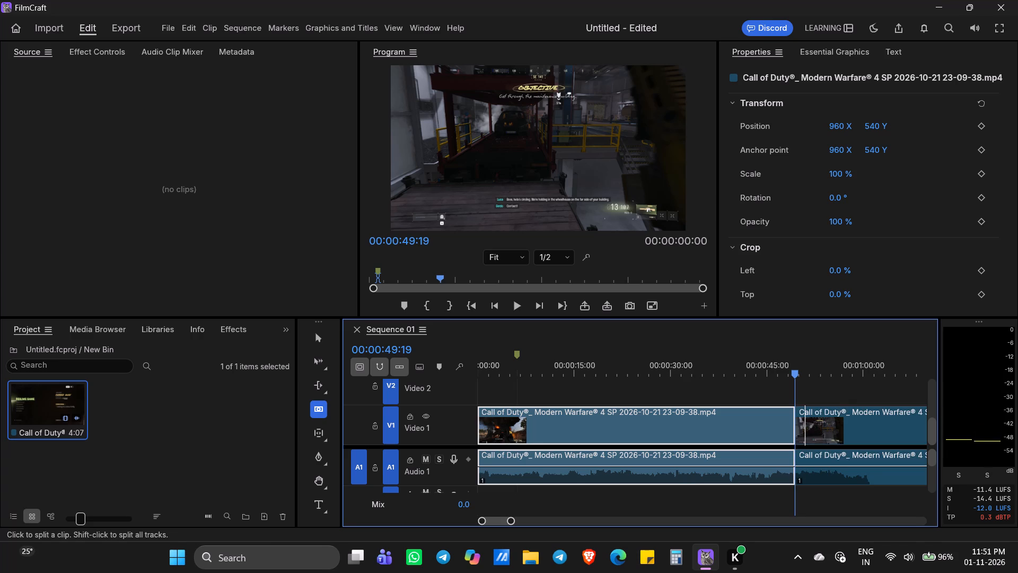
# Examine the footage after the 00:00:49:19 cut, playing and scrubbing to about 00:02:29, with the timeline zoomed out to span both segments.
pyautogui.press('space')
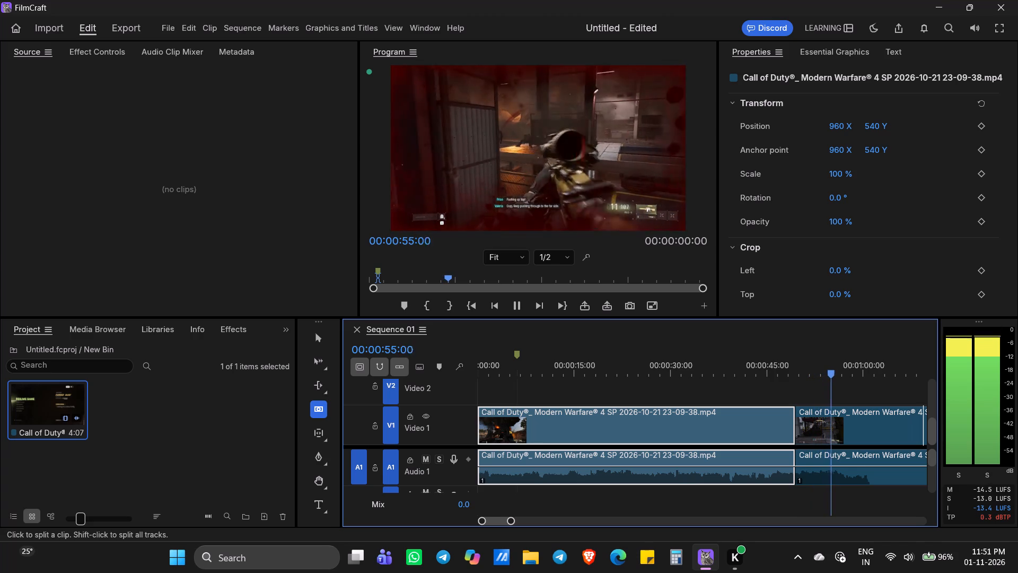
pyautogui.press('Right')
pyautogui.press('Right')
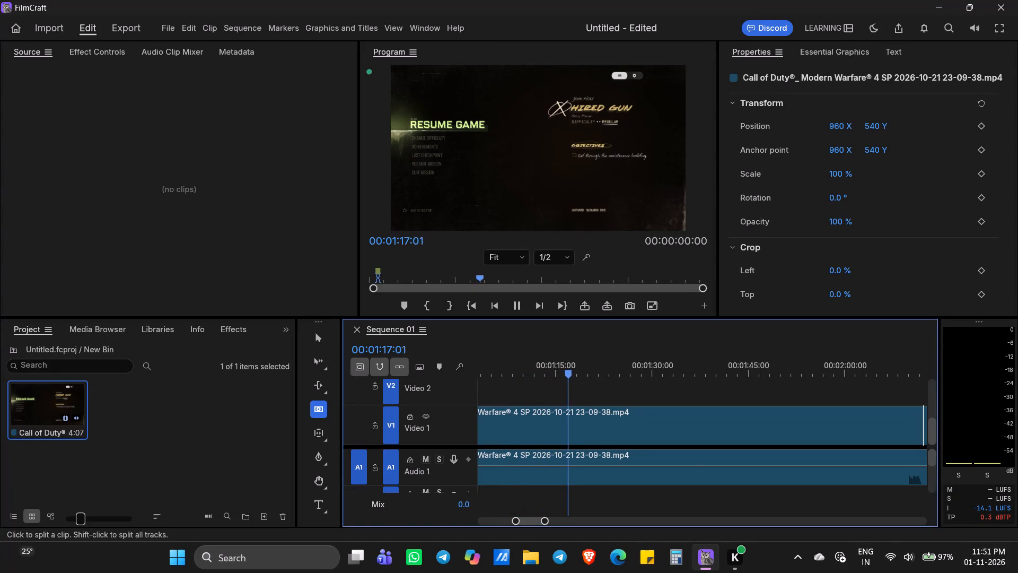
pyautogui.press('Right')
pyautogui.press('Right')
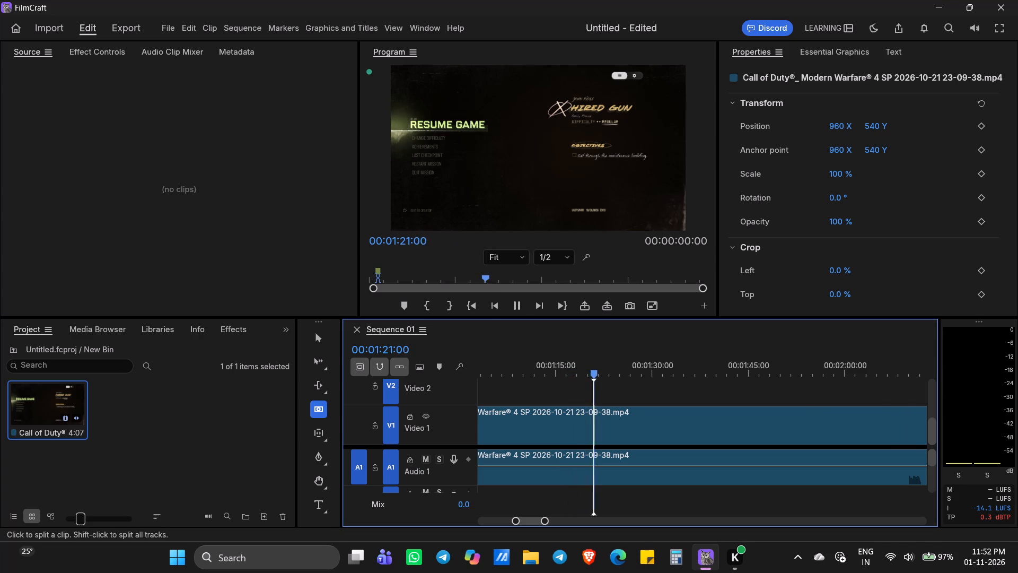
pyautogui.moveTo(600, 373); pyautogui.dragTo(662, 374)
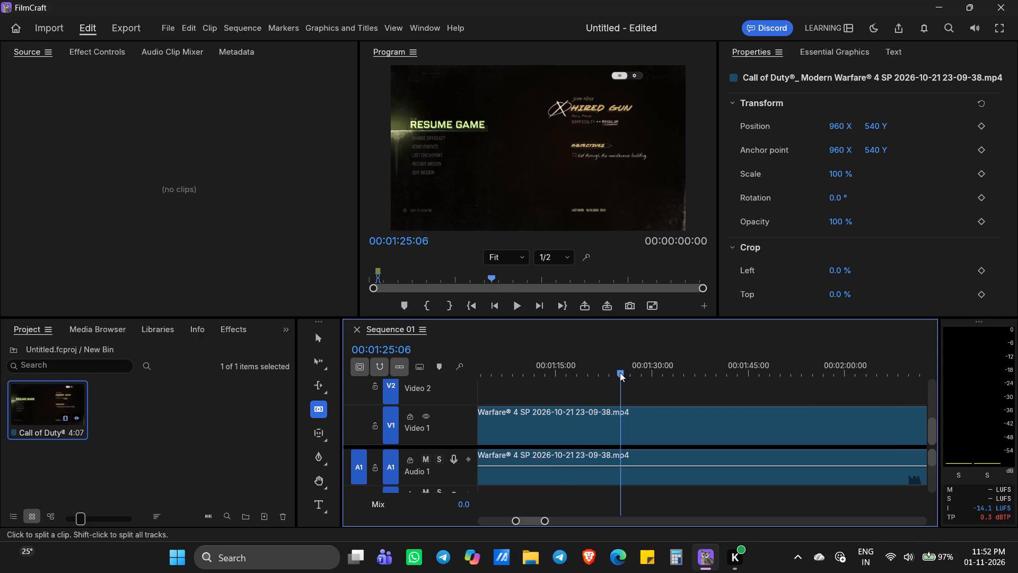
pyautogui.moveTo(620, 372); pyautogui.dragTo(750, 389)
pyautogui.moveTo(752, 370); pyautogui.dragTo(871, 371)
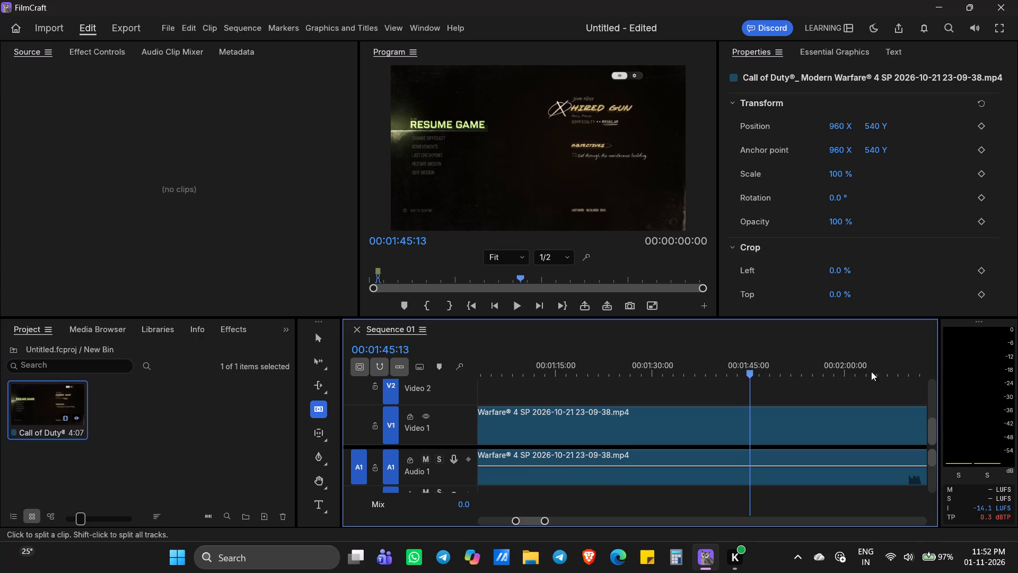
pyautogui.moveTo(871, 371); pyautogui.dragTo(885, 371)
pyautogui.press('space')
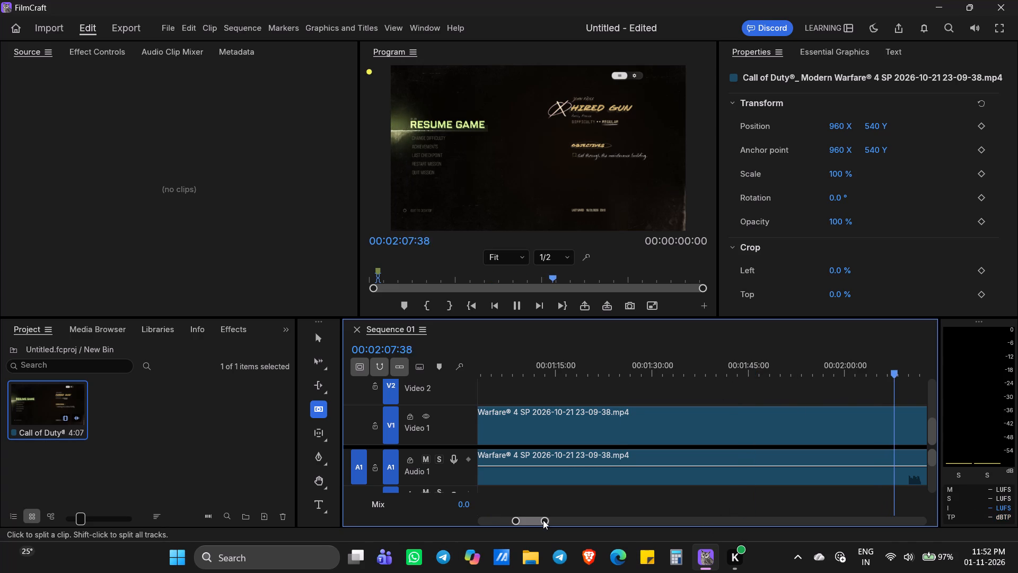
pyautogui.moveTo(543, 520); pyautogui.dragTo(533, 535)
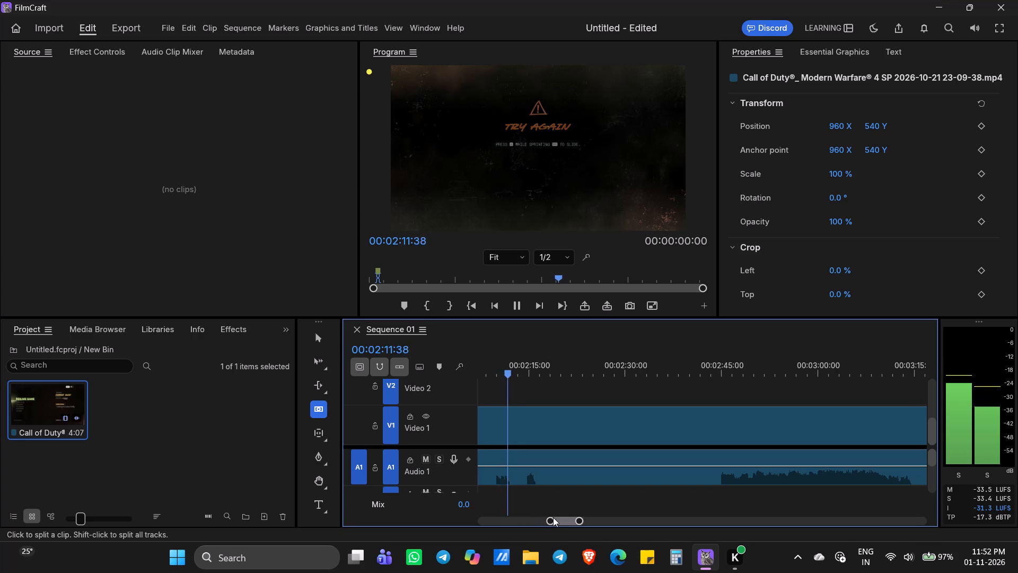
pyautogui.moveTo(556, 517); pyautogui.dragTo(547, 525)
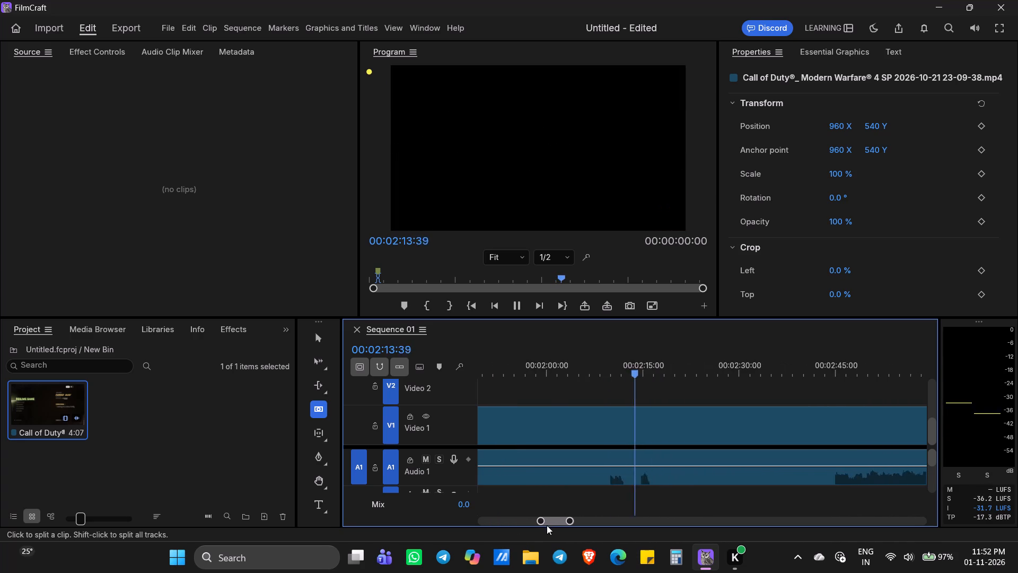
pyautogui.moveTo(547, 525); pyautogui.dragTo(556, 528)
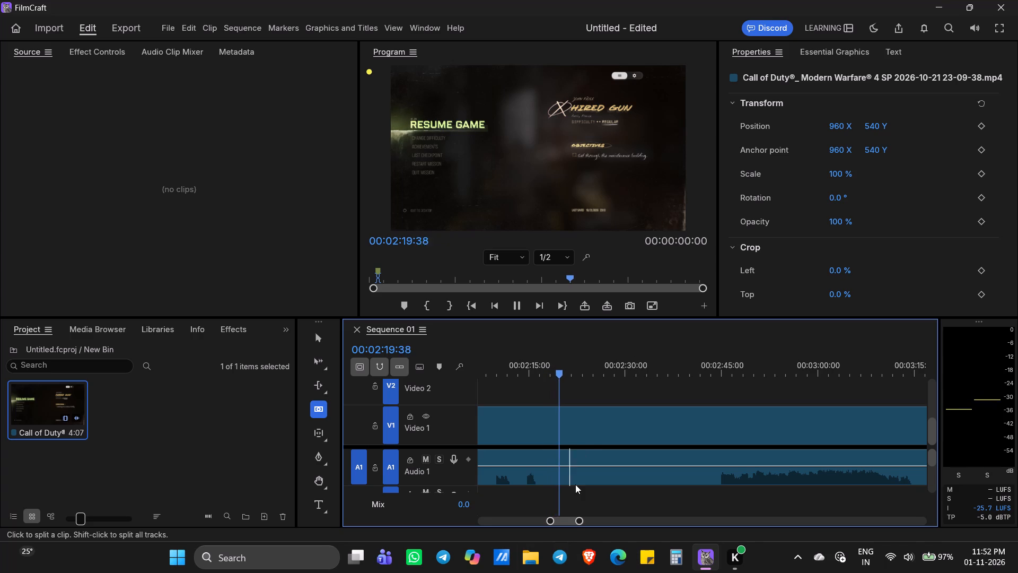
pyautogui.moveTo(567, 520); pyautogui.dragTo(481, 542)
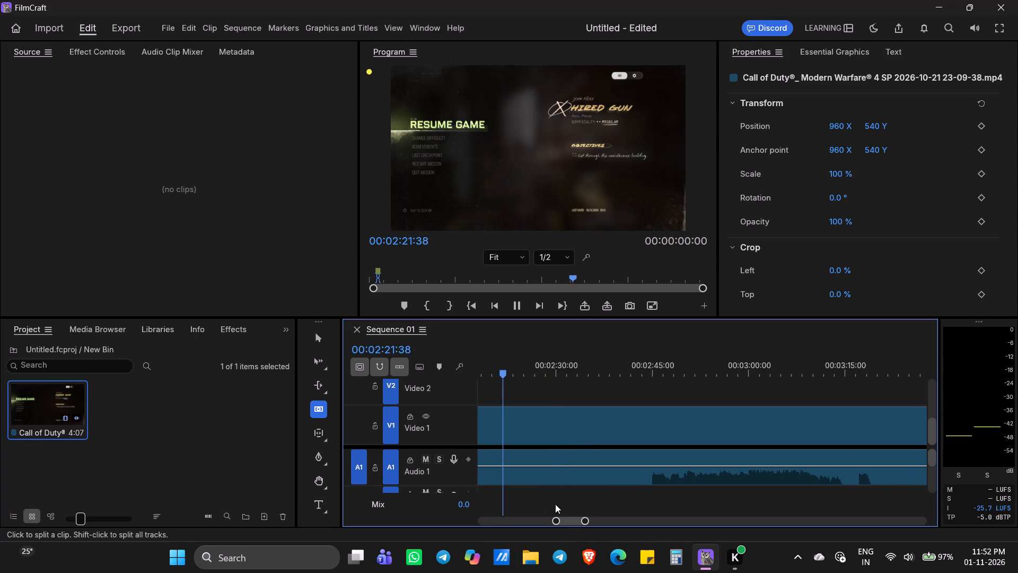
pyautogui.moveTo(562, 518); pyautogui.dragTo(501, 526)
pyautogui.moveTo(566, 517); pyautogui.dragTo(533, 523)
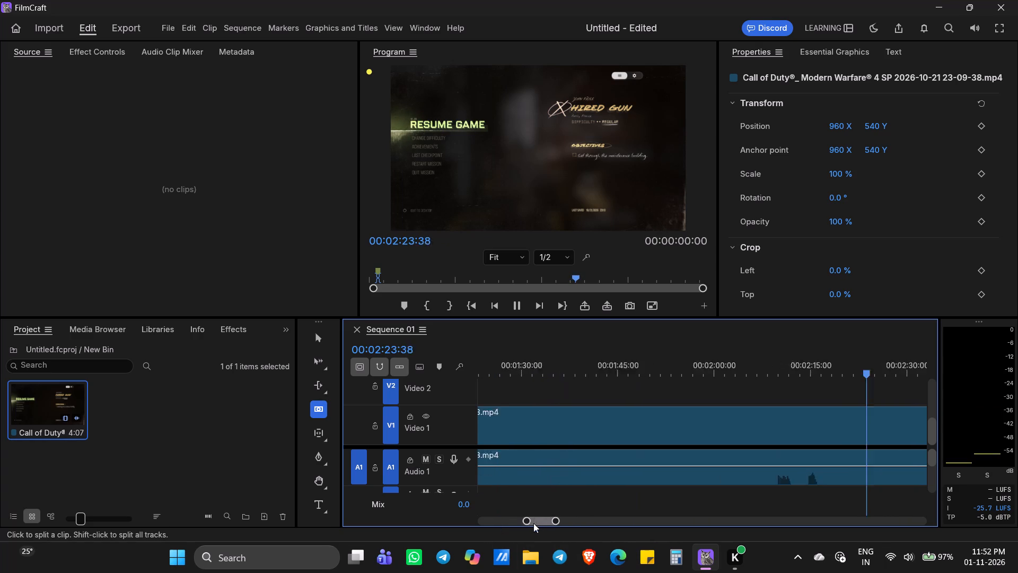
pyautogui.moveTo(533, 523); pyautogui.dragTo(513, 522)
pyautogui.moveTo(554, 519); pyautogui.dragTo(471, 524)
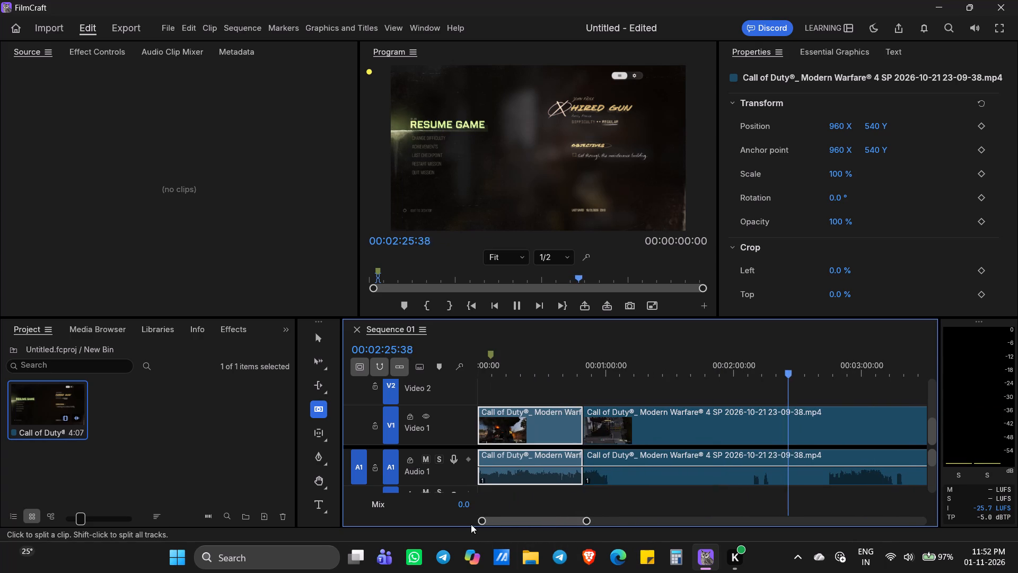
pyautogui.moveTo(471, 524); pyautogui.dragTo(453, 526)
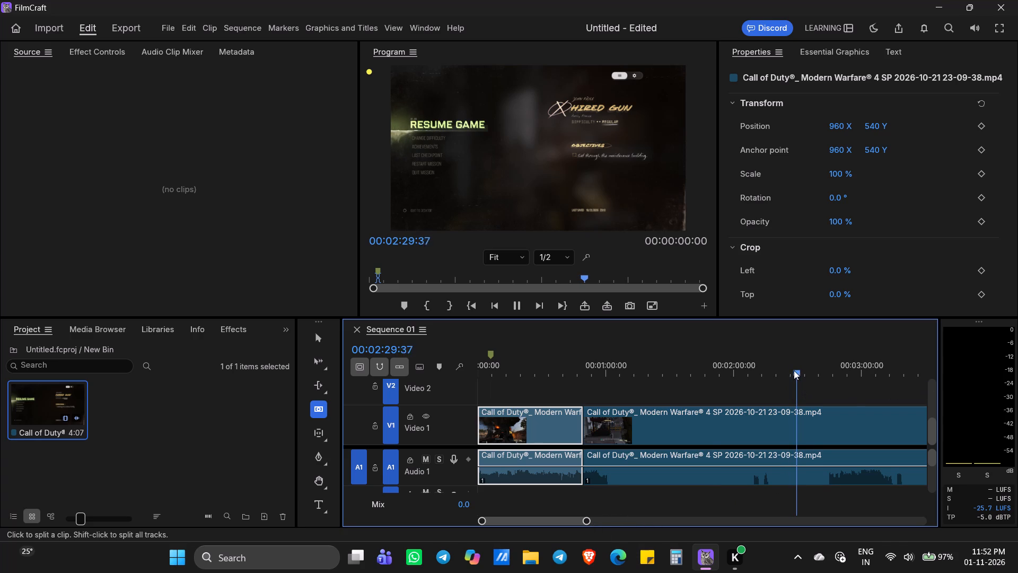
# Locate where gameplay resumes after the pause menu and split the second segment and its linked audio there, at 00:02:45:12.
pyautogui.moveTo(794, 370); pyautogui.dragTo(863, 372)
pyautogui.click(922, 382)
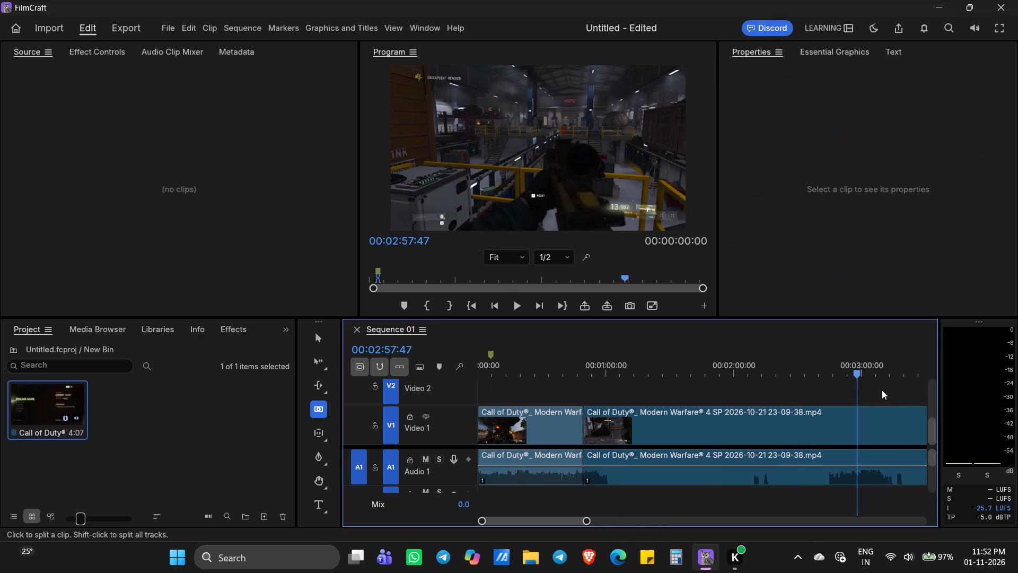
pyautogui.click(840, 380)
pyautogui.click(836, 376)
pyautogui.doubleClick(817, 374)
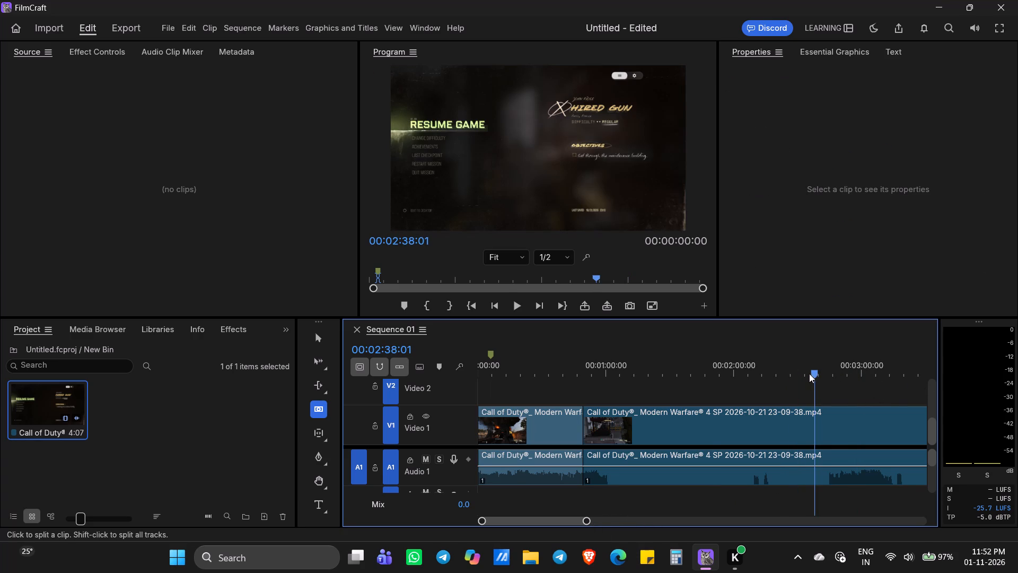
pyautogui.click(834, 372)
pyautogui.click(836, 372)
pyautogui.click(809, 380)
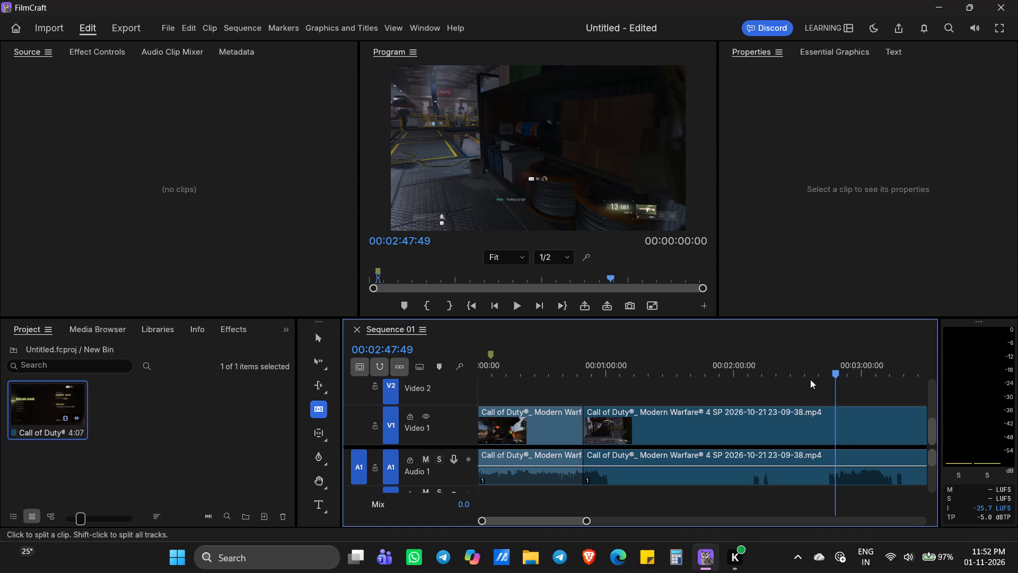
pyautogui.click(813, 376)
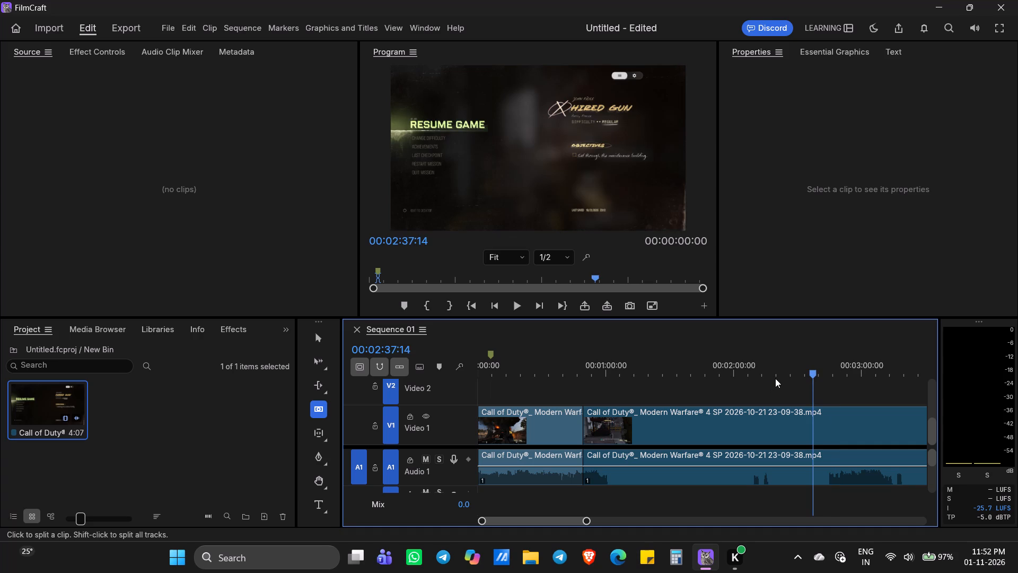
pyautogui.press('space')
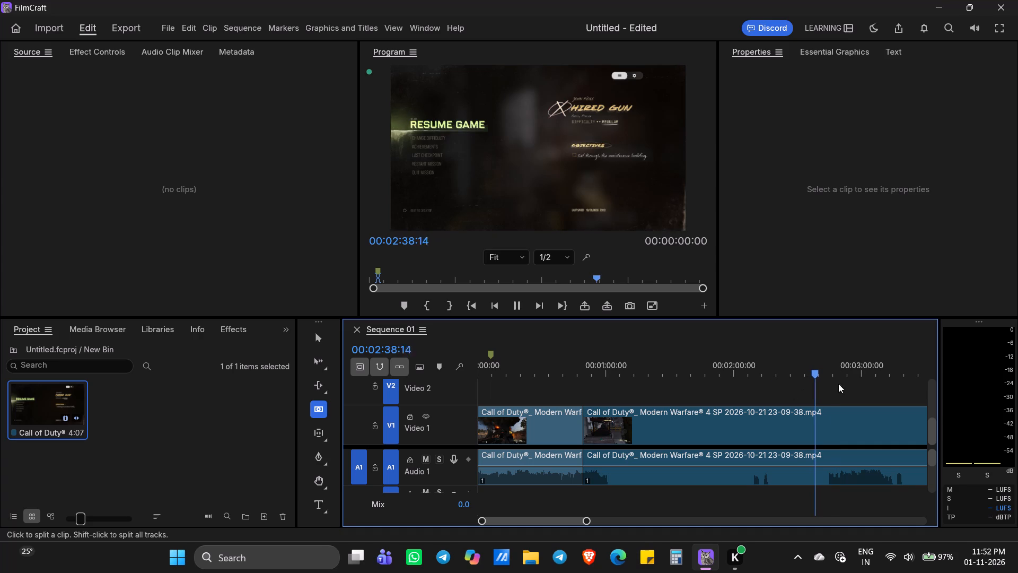
pyautogui.click(827, 373)
pyautogui.click(830, 374)
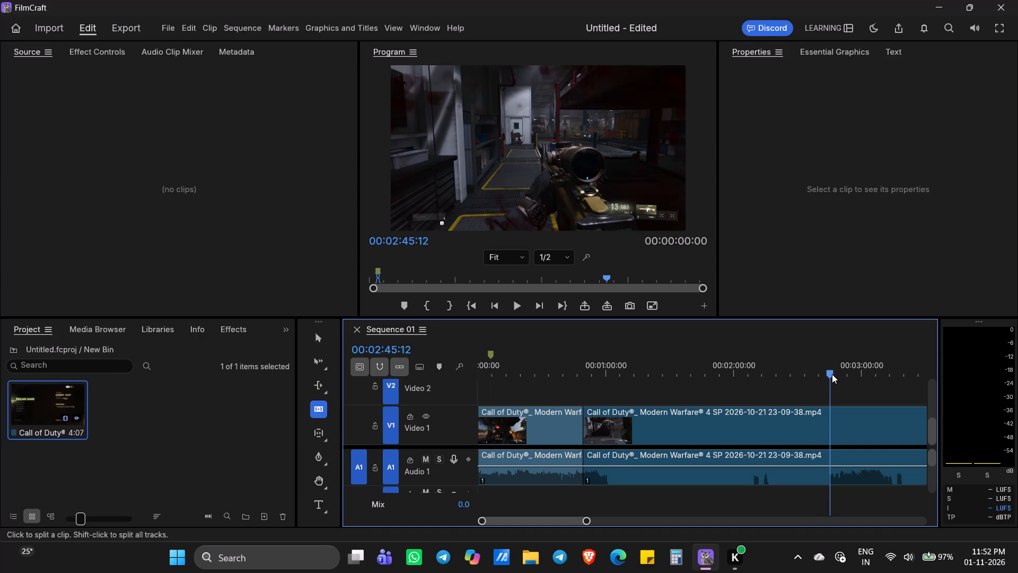
pyautogui.press('c')
pyautogui.click(828, 428)
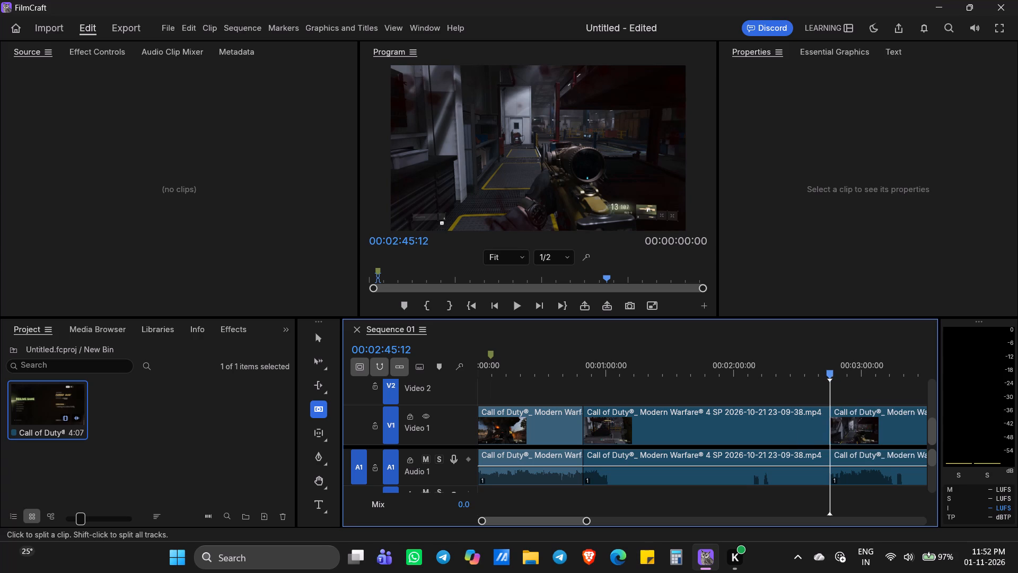
# Clear the death and pause-menu segment between 00:00:49:19 and 00:02:45:12, along with its linked audio, leaving the gap open.
pyautogui.rightClick(756, 429)
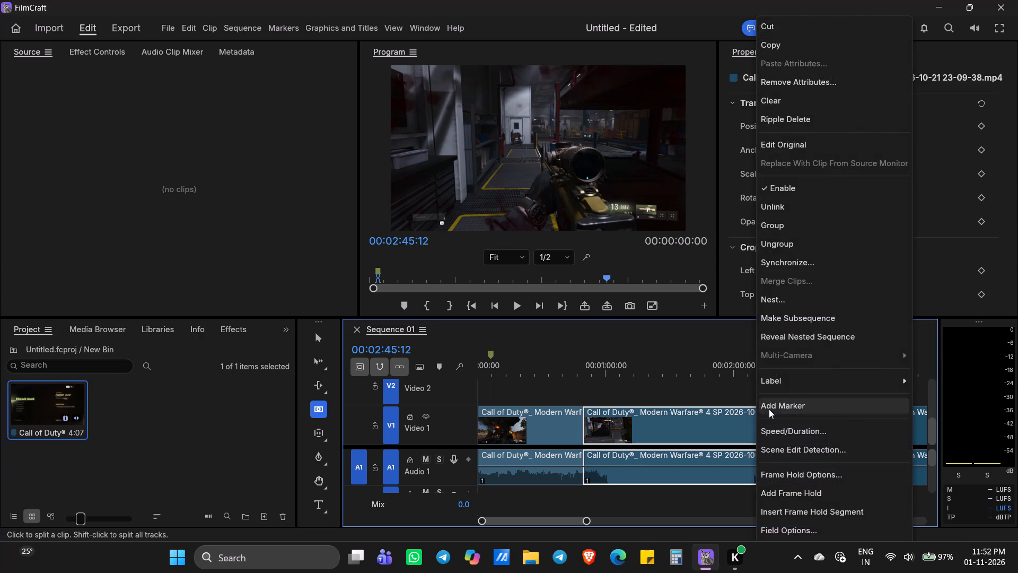
pyautogui.scroll(-3, 770, 216)
pyautogui.scroll(1, 773, 167)
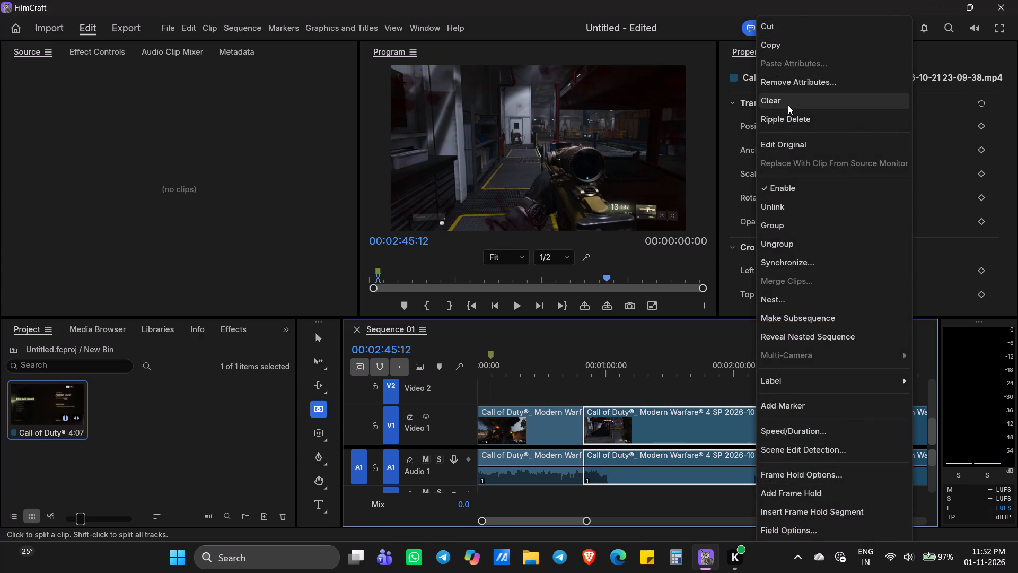
pyautogui.click(788, 105)
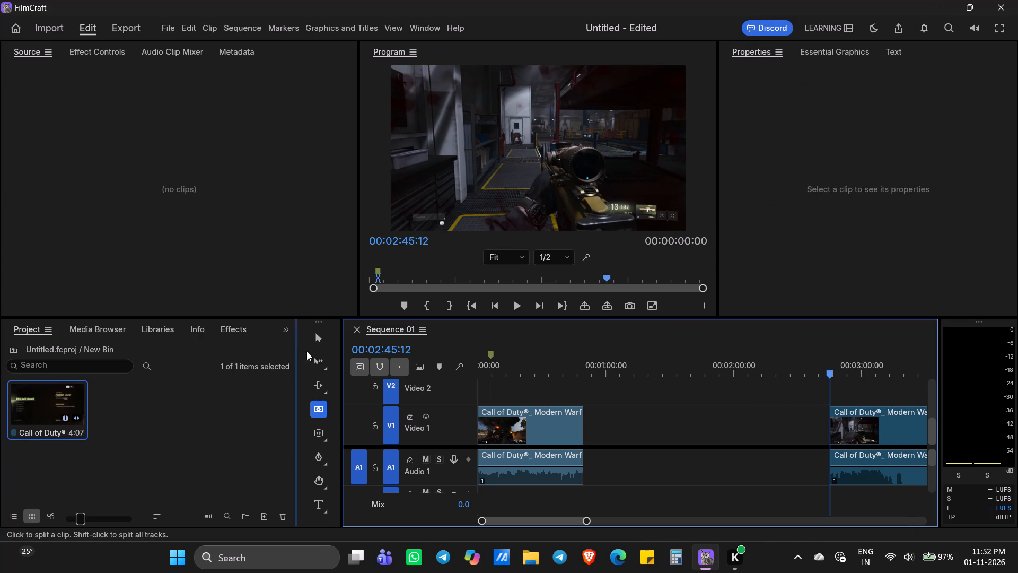
# Move the remaining gameplay segment and its linked audio earlier so it butts against the end of the first segment.
pyautogui.click(315, 346)
pyautogui.moveTo(879, 435); pyautogui.dragTo(856, 444)
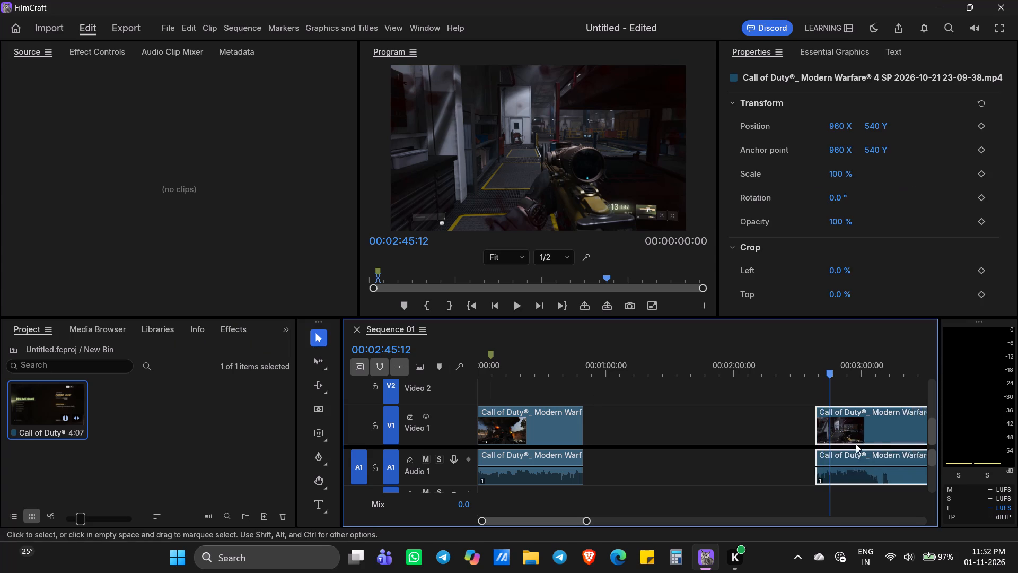
pyautogui.moveTo(856, 444); pyautogui.dragTo(630, 459)
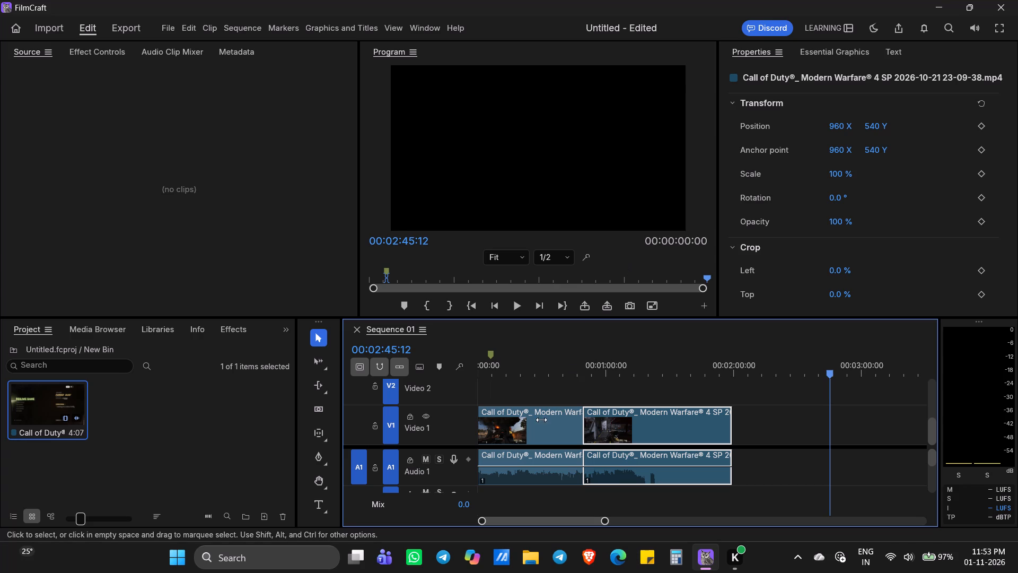
# Review the joined sequence from its opening, skipping ahead and playing past the join to 00:01:00:01.
pyautogui.press('space')
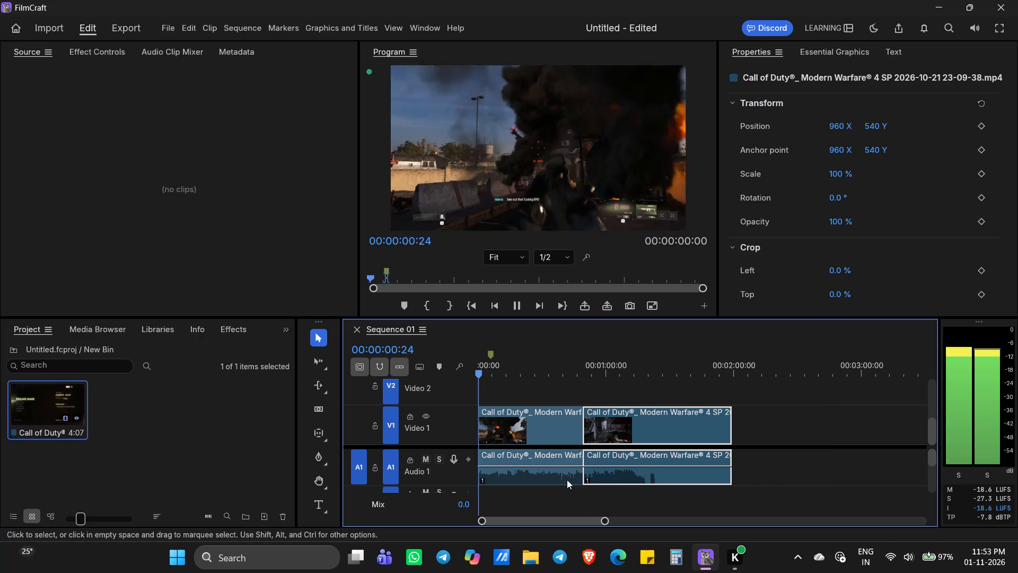
pyautogui.moveTo(482, 371); pyautogui.dragTo(525, 386)
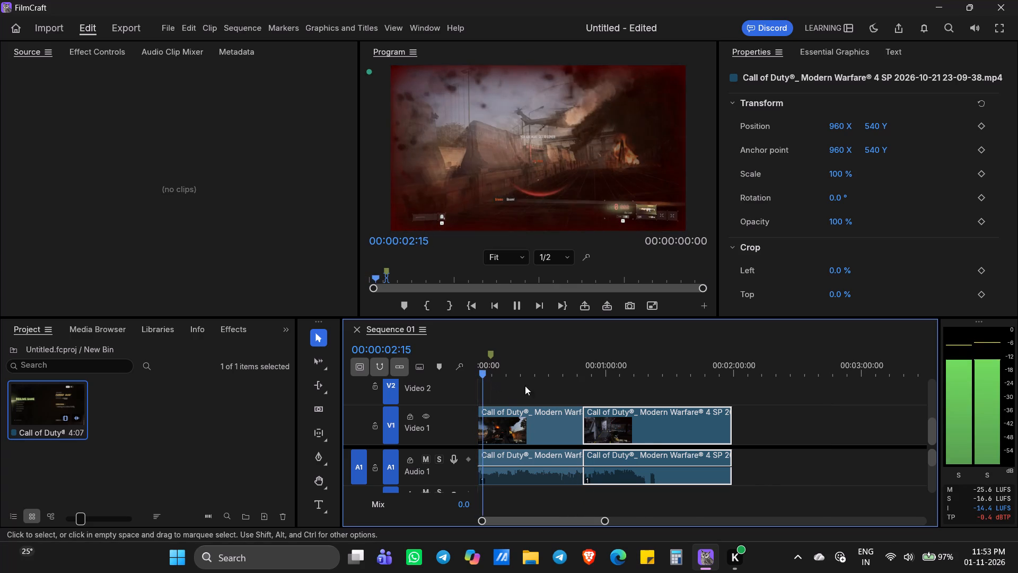
pyautogui.moveTo(525, 386); pyautogui.dragTo(575, 390)
pyautogui.click(592, 382)
pyautogui.press('space')
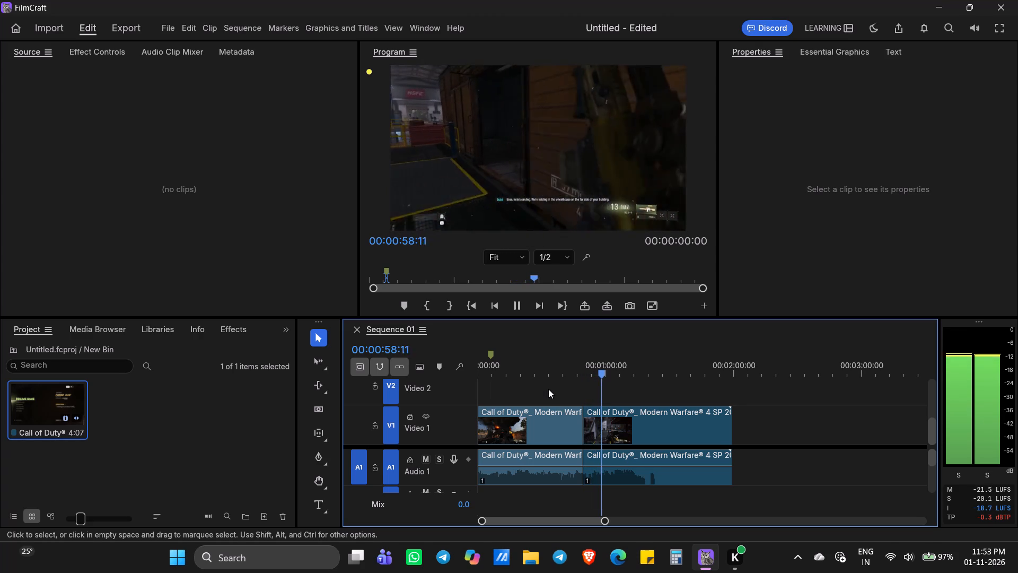
pyautogui.press('space')
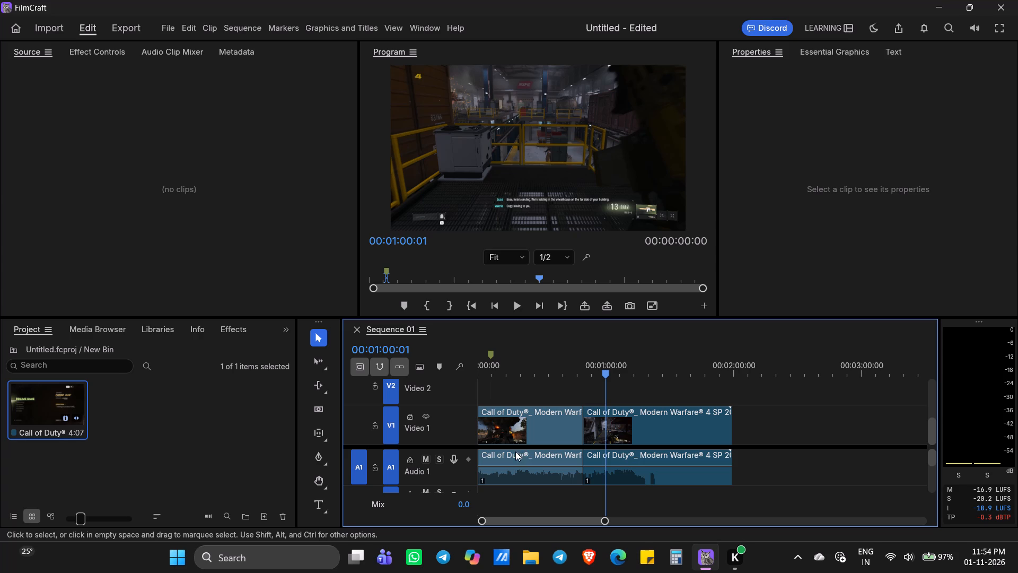
# Re-examine the first gameplay segment by scrubbing and playing spots between about 00:00:12 and 00:00:37.
pyautogui.moveTo(605, 373); pyautogui.dragTo(604, 373)
pyautogui.moveTo(604, 373); pyautogui.dragTo(564, 378)
pyautogui.click(557, 376)
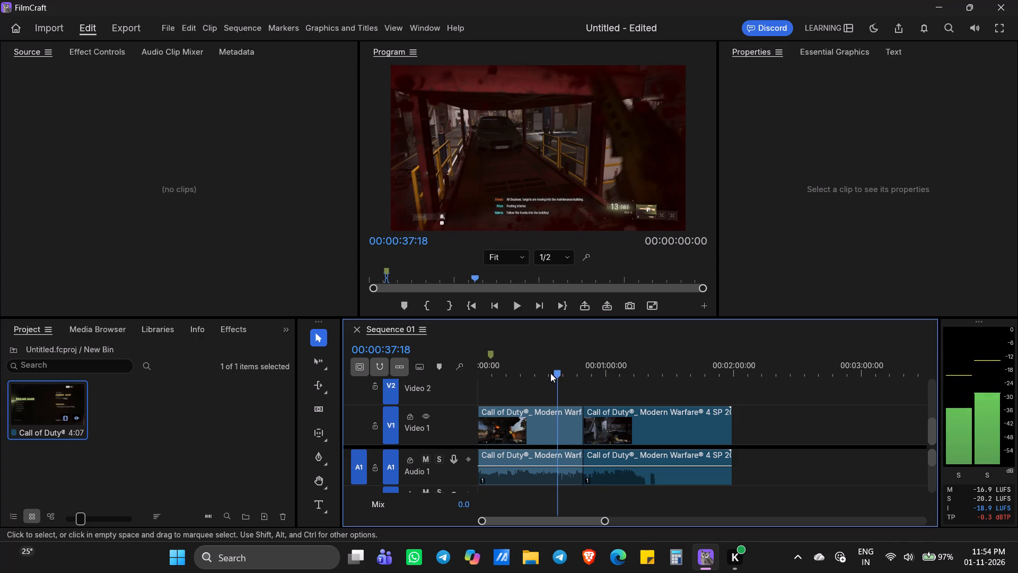
pyautogui.click(547, 373)
pyautogui.click(529, 373)
pyautogui.click(551, 372)
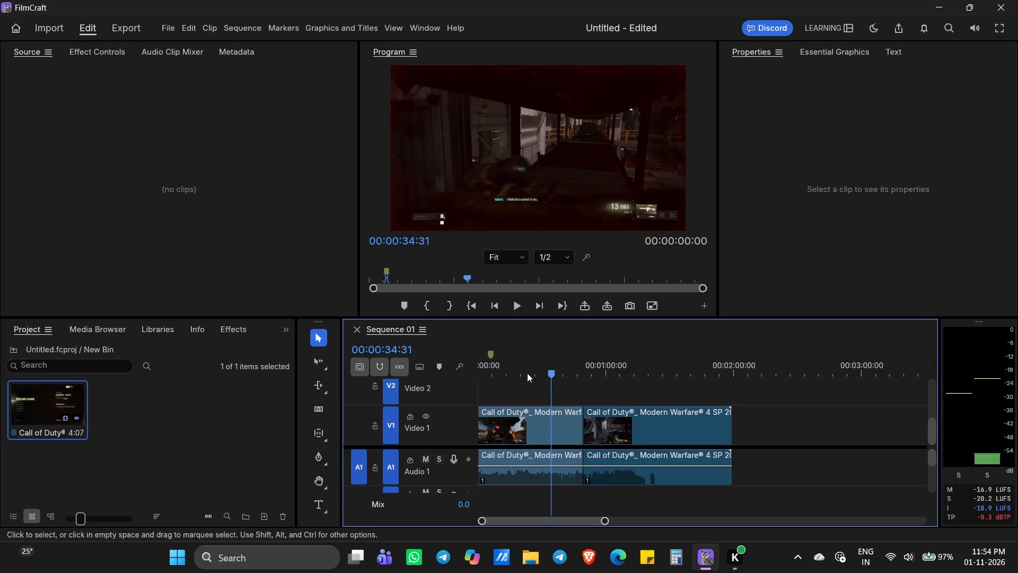
pyautogui.click(527, 373)
pyautogui.click(516, 375)
pyautogui.click(505, 376)
pyautogui.press('space')
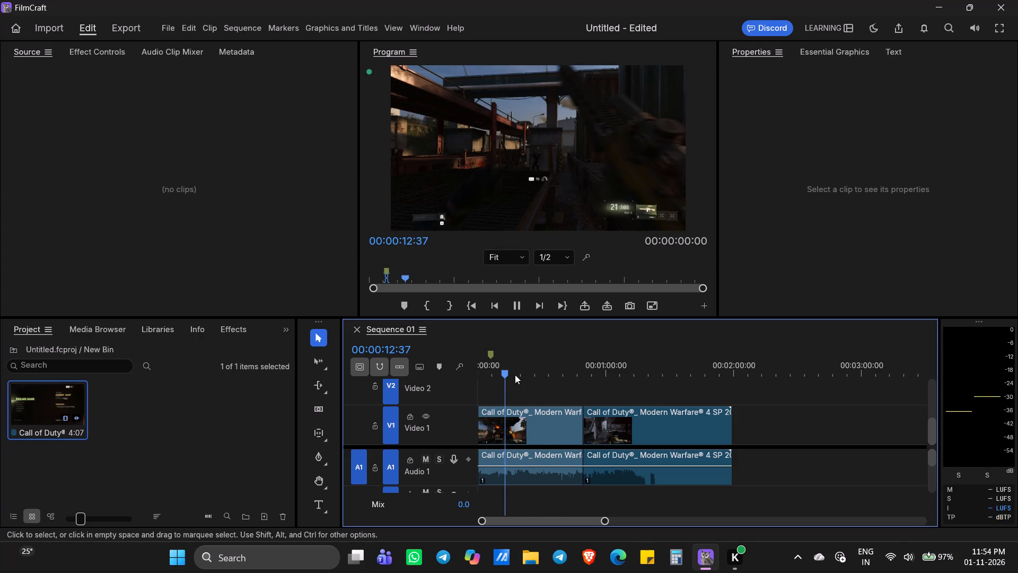
pyautogui.click(538, 375)
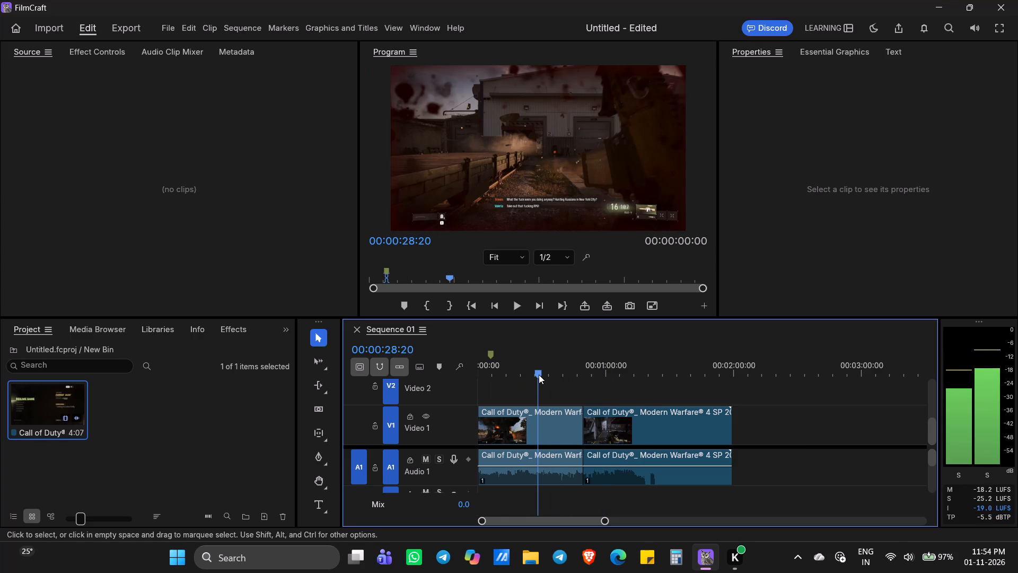
pyautogui.press('space')
pyautogui.click(401, 348)
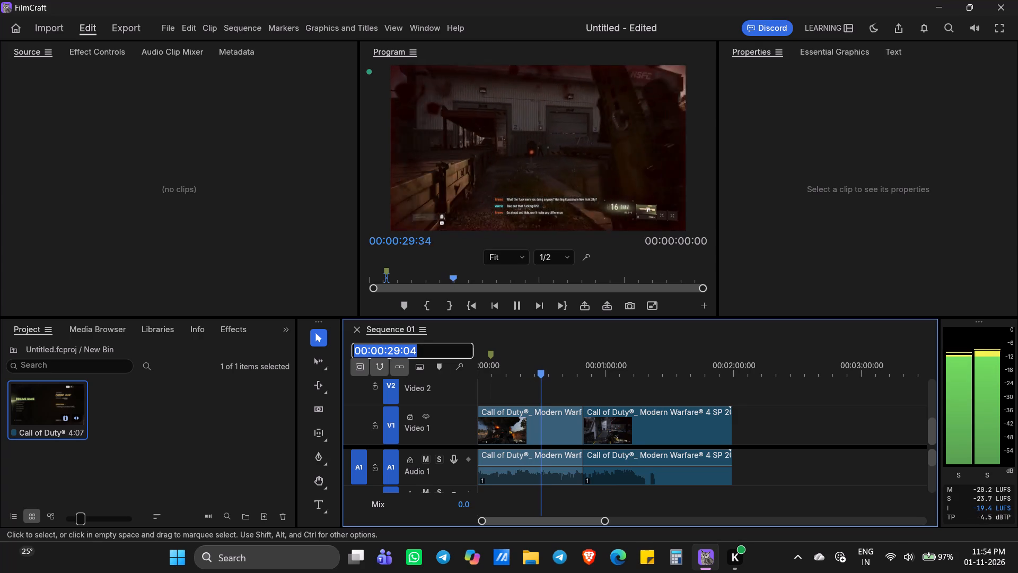
pyautogui.click(507, 357)
pyautogui.click(518, 345)
pyautogui.press('space')
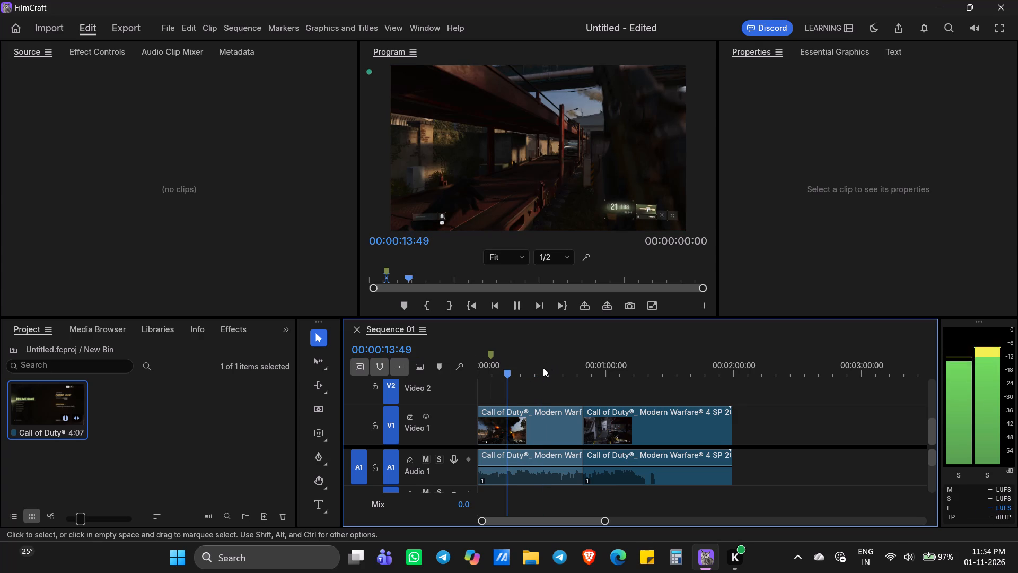
pyautogui.click(545, 374)
pyautogui.click(550, 376)
pyautogui.press('space')
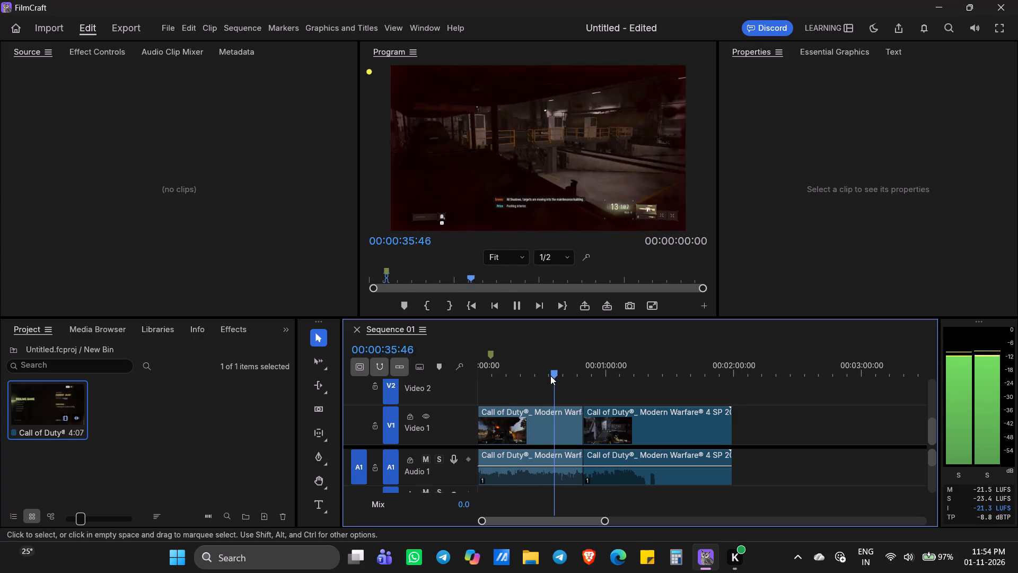
pyautogui.press('space')
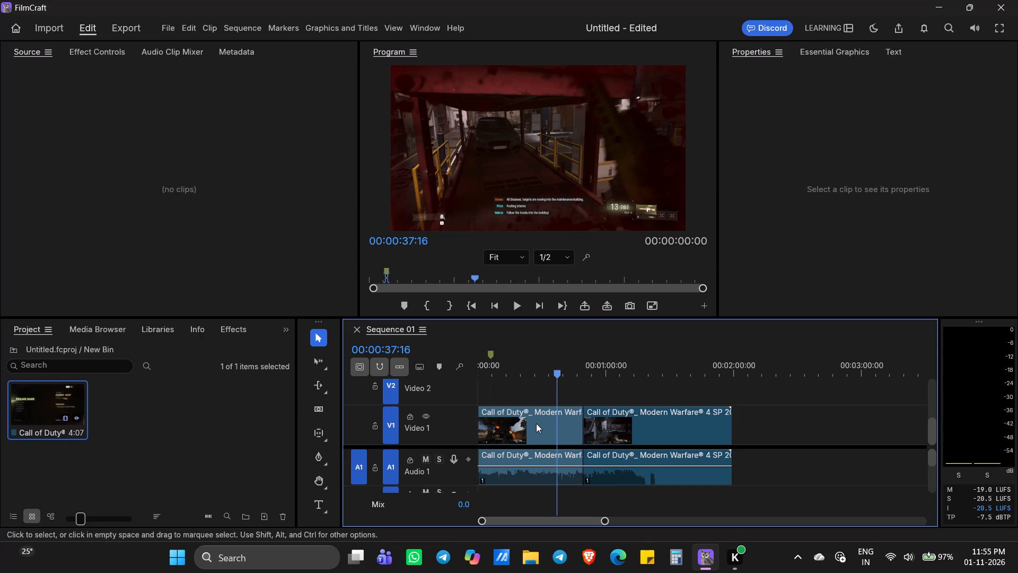
# Play from 00:00:37:16 across the join between the two segments, stopping at 00:00:50:41, to check the transition.
pyautogui.press('space')
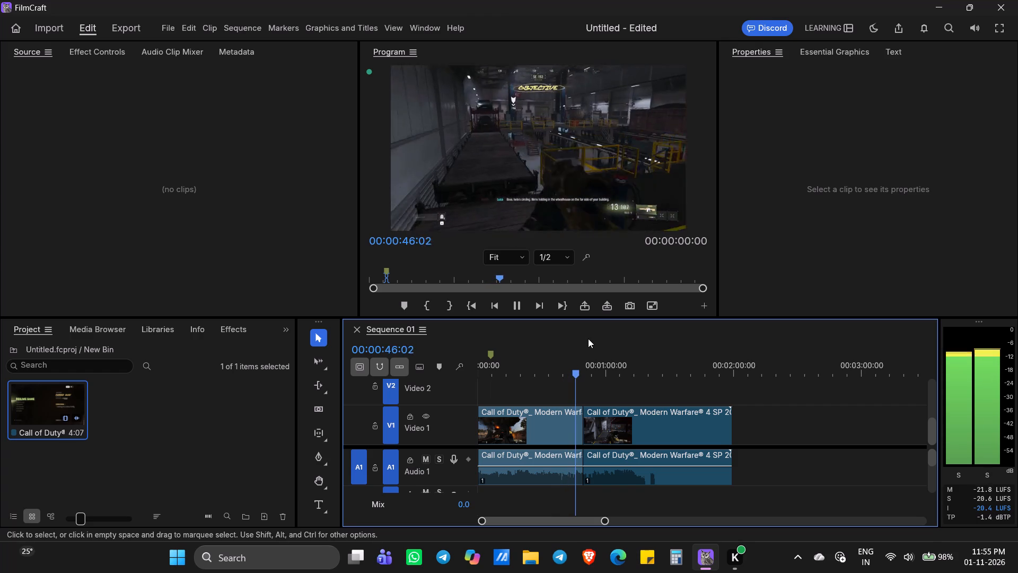
pyautogui.press('space')
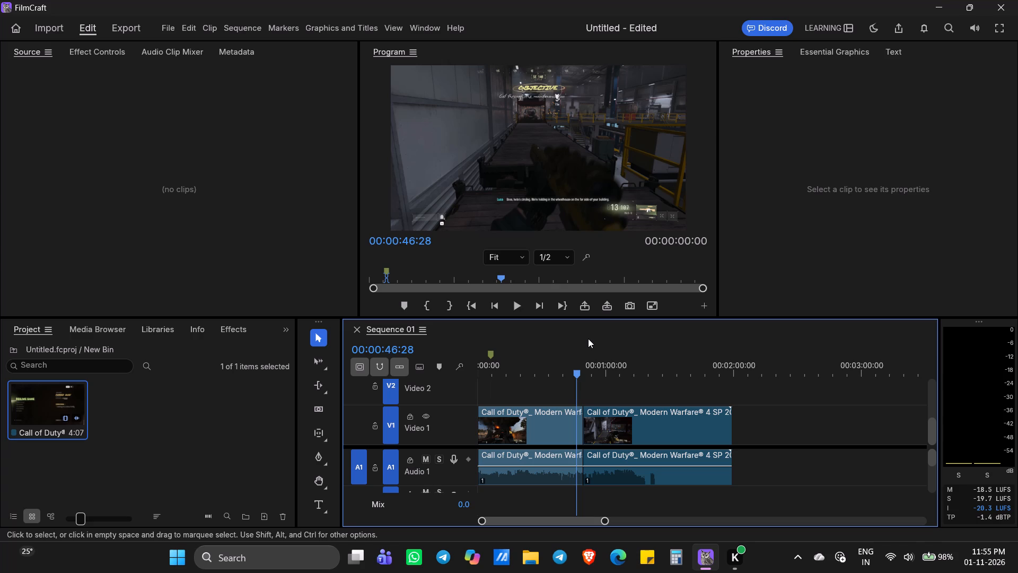
pyautogui.press('space')
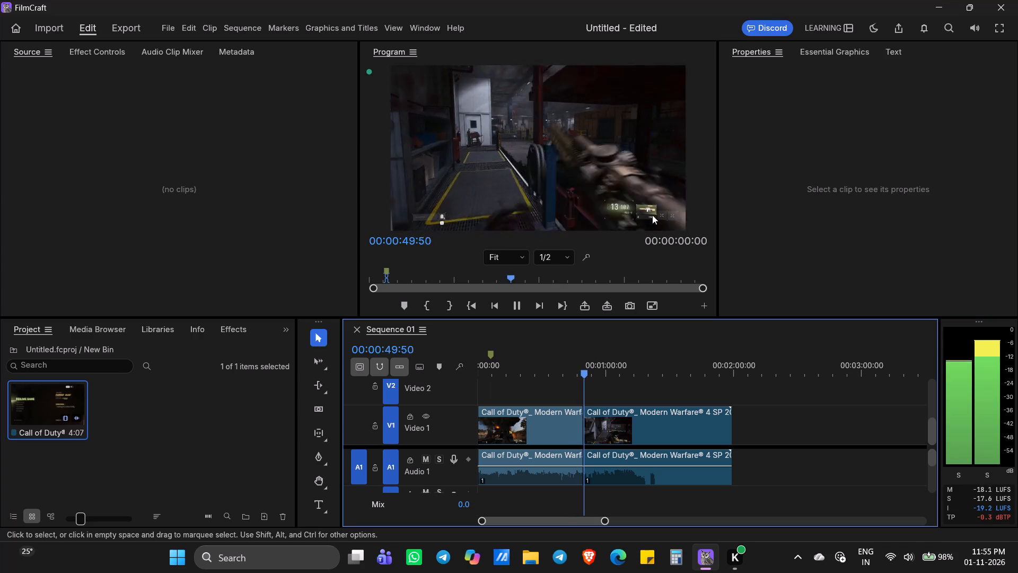
pyautogui.press('space')
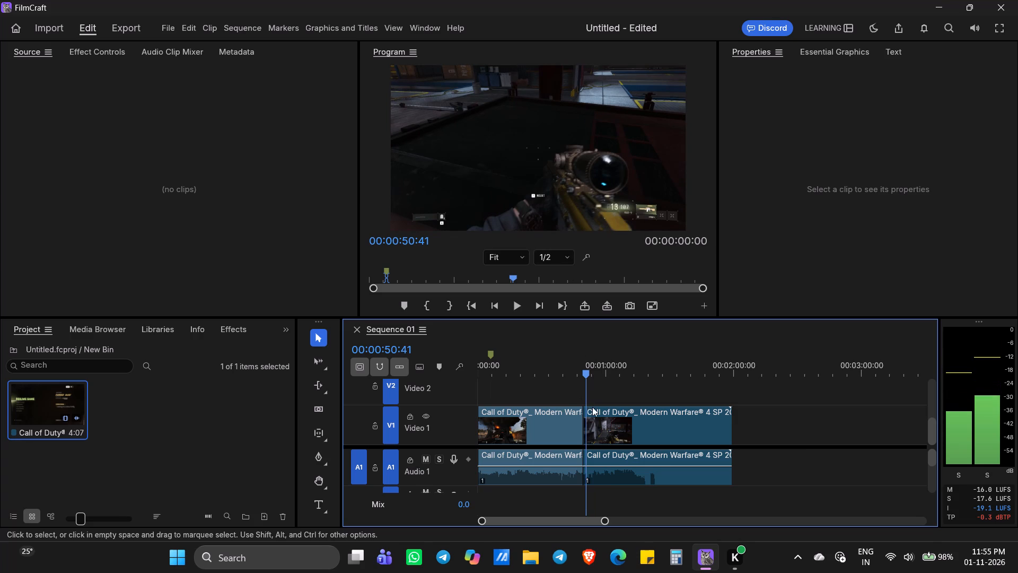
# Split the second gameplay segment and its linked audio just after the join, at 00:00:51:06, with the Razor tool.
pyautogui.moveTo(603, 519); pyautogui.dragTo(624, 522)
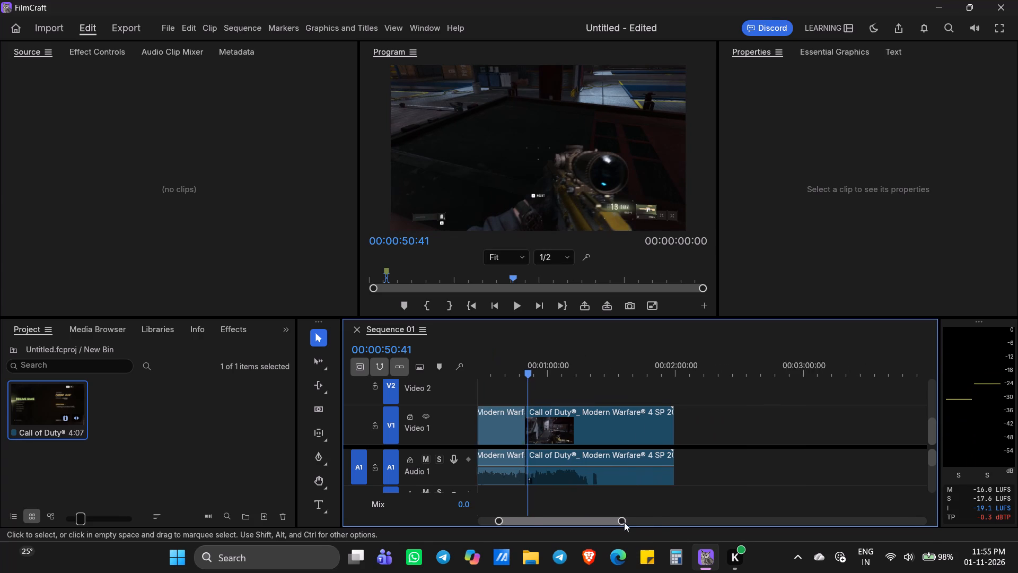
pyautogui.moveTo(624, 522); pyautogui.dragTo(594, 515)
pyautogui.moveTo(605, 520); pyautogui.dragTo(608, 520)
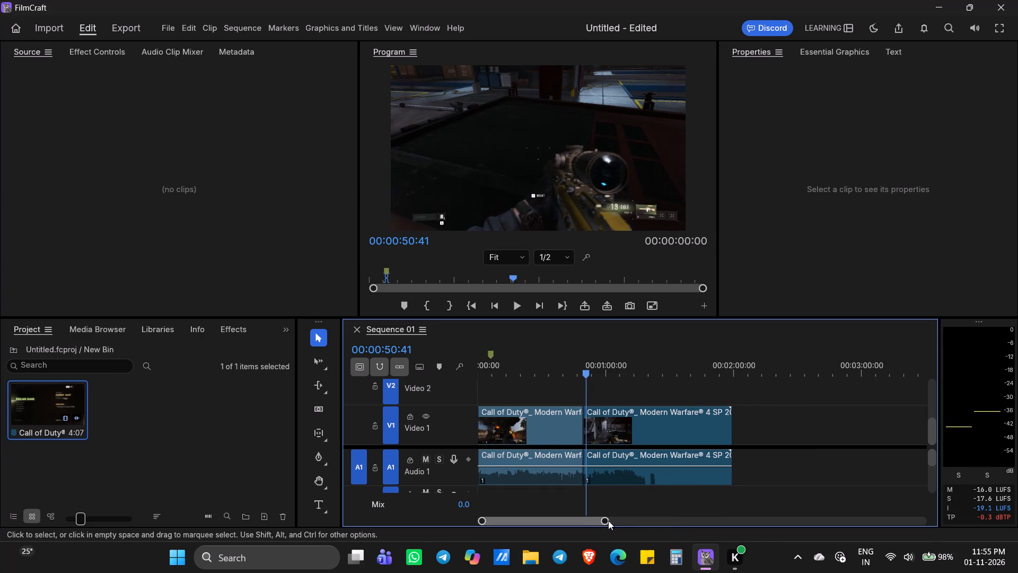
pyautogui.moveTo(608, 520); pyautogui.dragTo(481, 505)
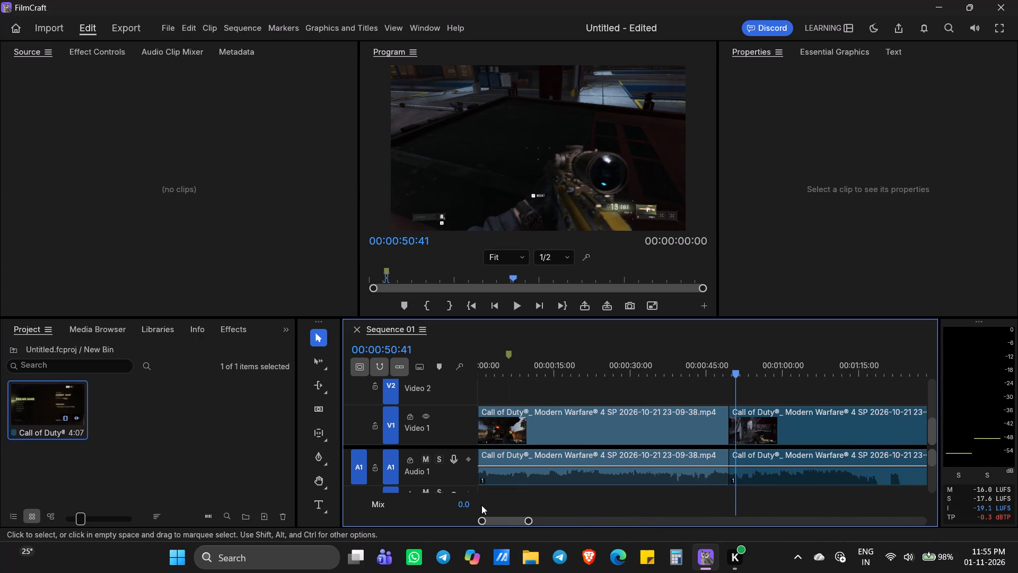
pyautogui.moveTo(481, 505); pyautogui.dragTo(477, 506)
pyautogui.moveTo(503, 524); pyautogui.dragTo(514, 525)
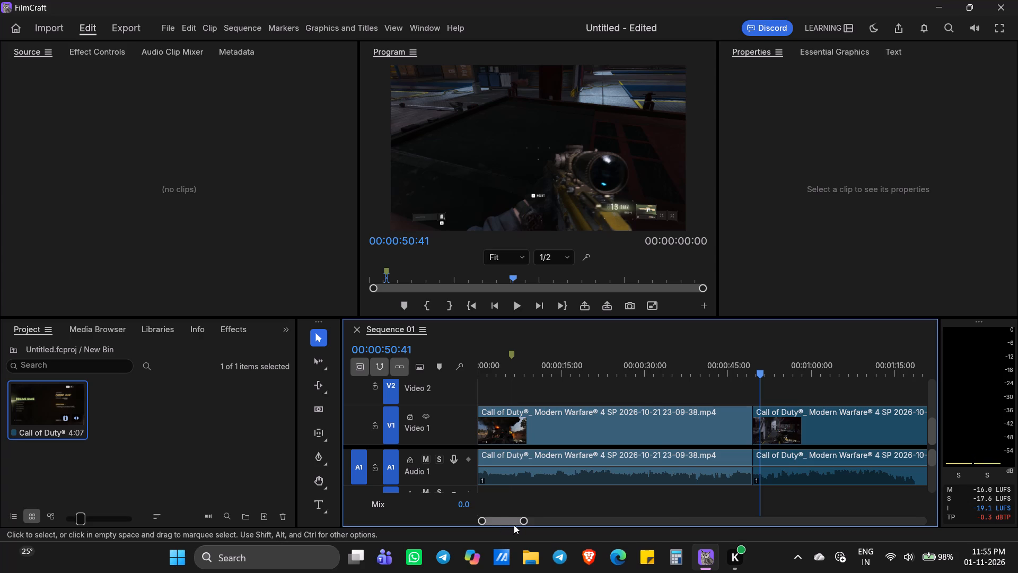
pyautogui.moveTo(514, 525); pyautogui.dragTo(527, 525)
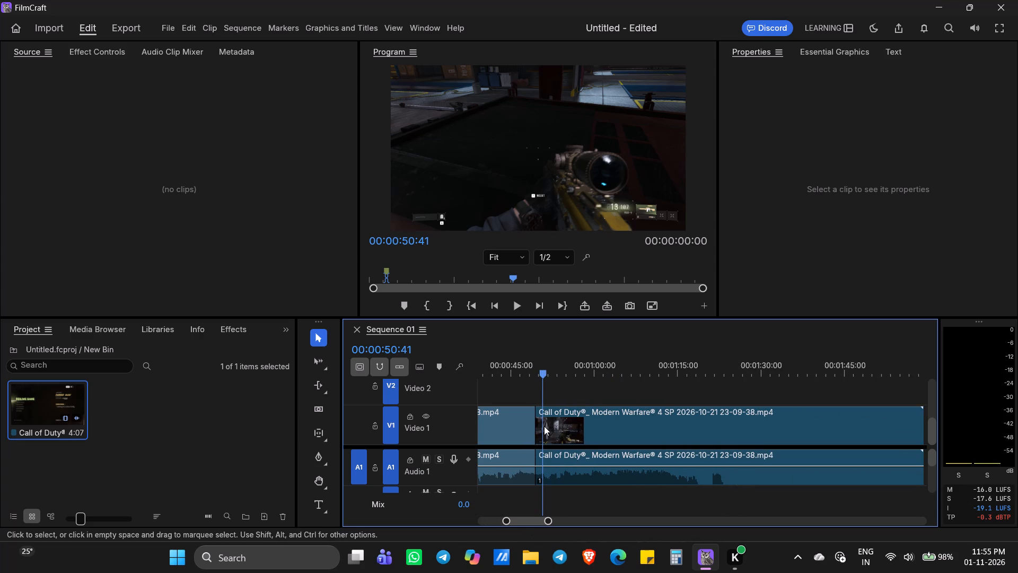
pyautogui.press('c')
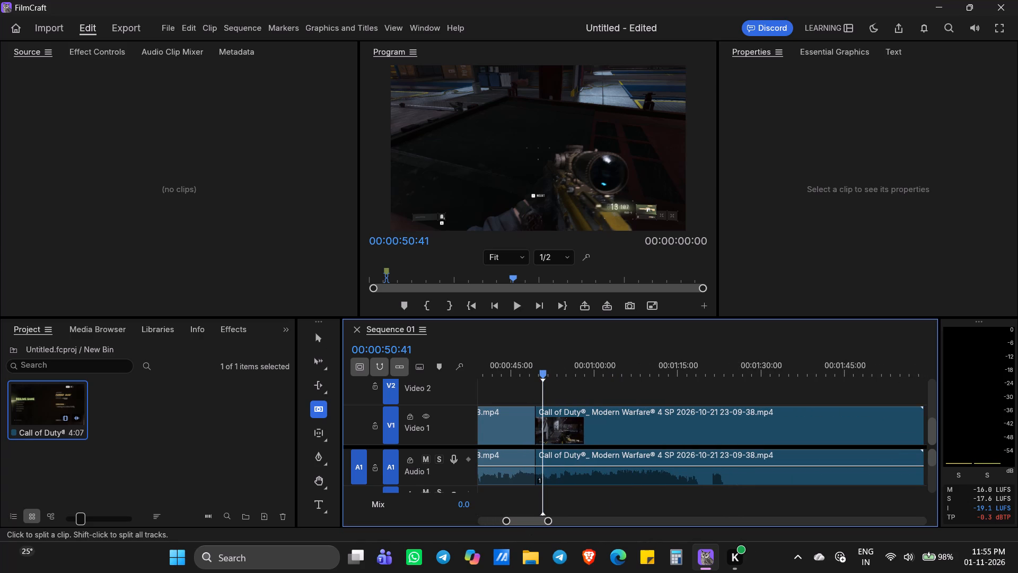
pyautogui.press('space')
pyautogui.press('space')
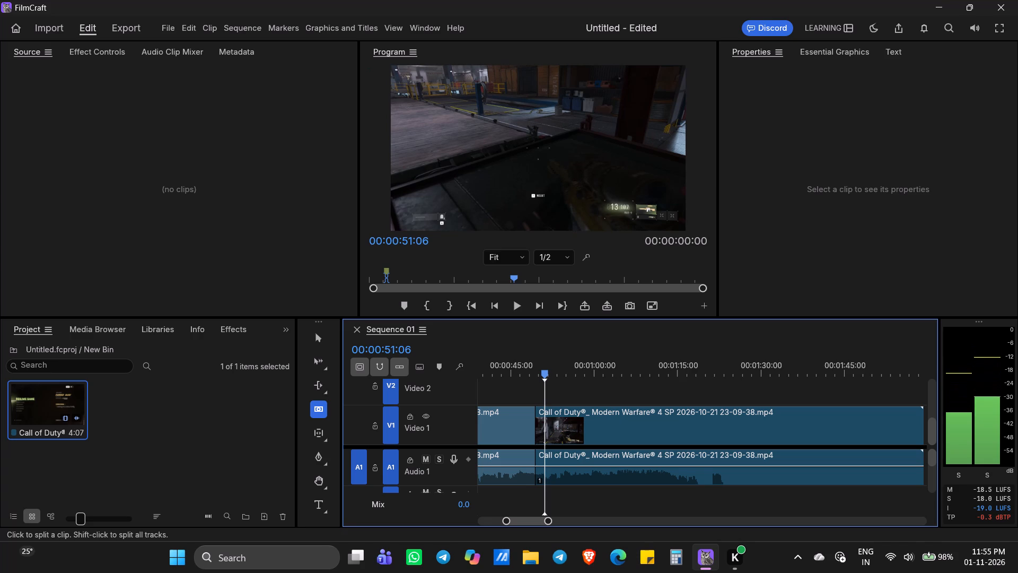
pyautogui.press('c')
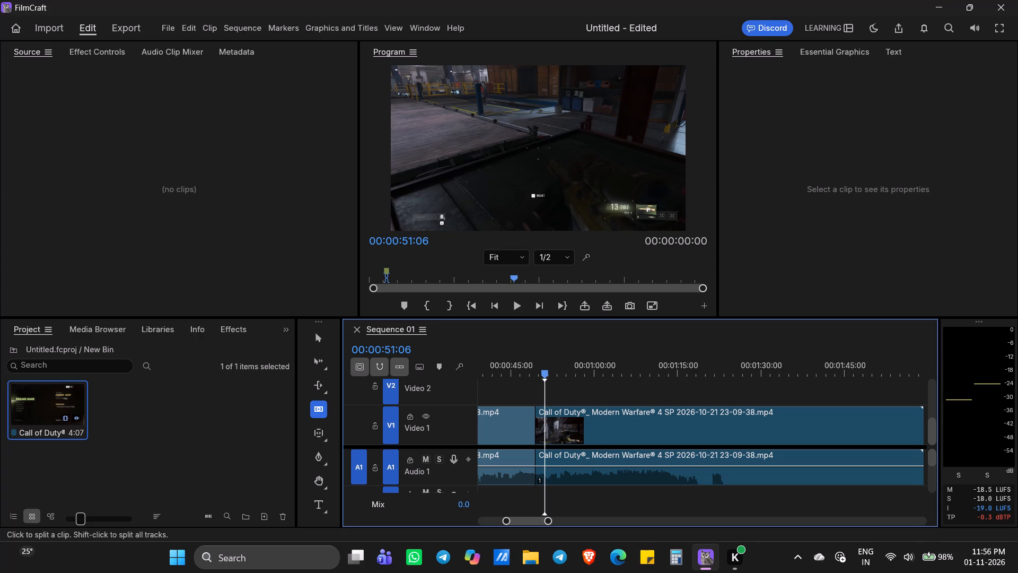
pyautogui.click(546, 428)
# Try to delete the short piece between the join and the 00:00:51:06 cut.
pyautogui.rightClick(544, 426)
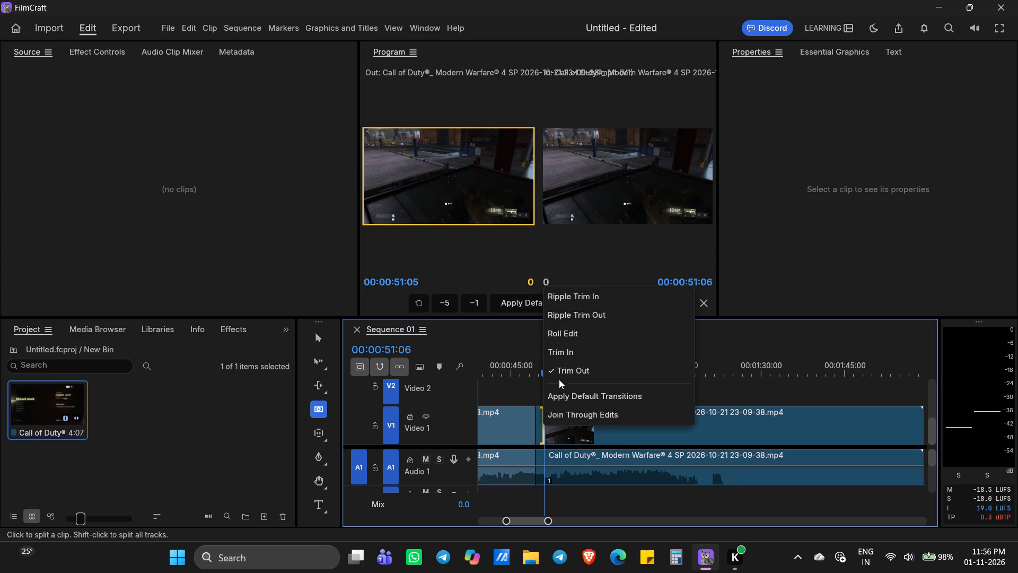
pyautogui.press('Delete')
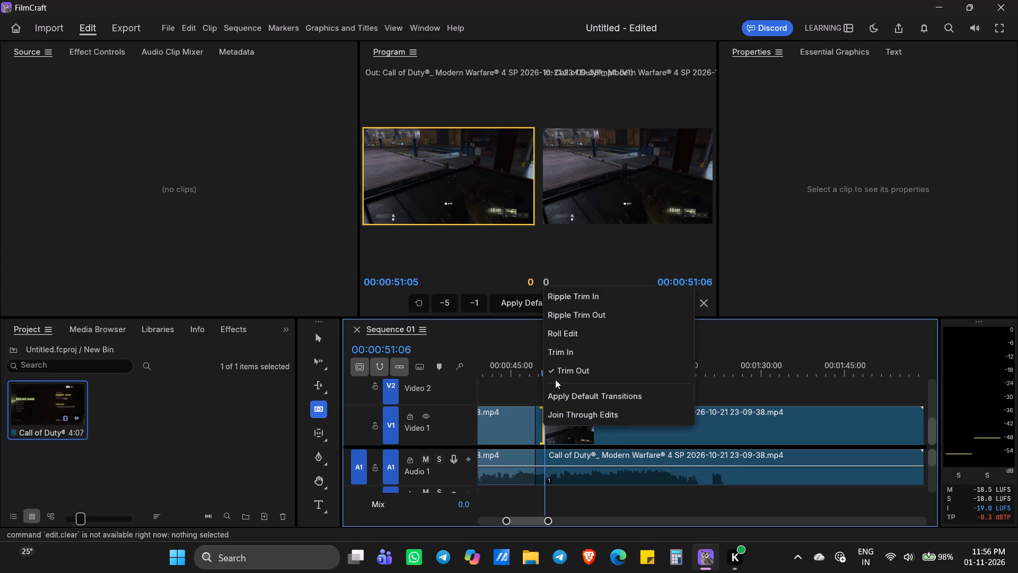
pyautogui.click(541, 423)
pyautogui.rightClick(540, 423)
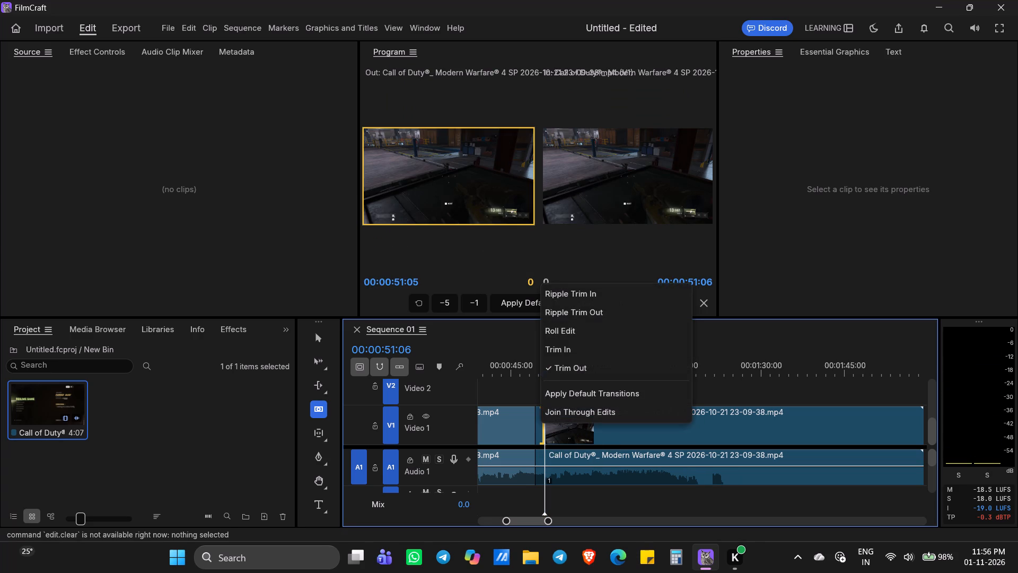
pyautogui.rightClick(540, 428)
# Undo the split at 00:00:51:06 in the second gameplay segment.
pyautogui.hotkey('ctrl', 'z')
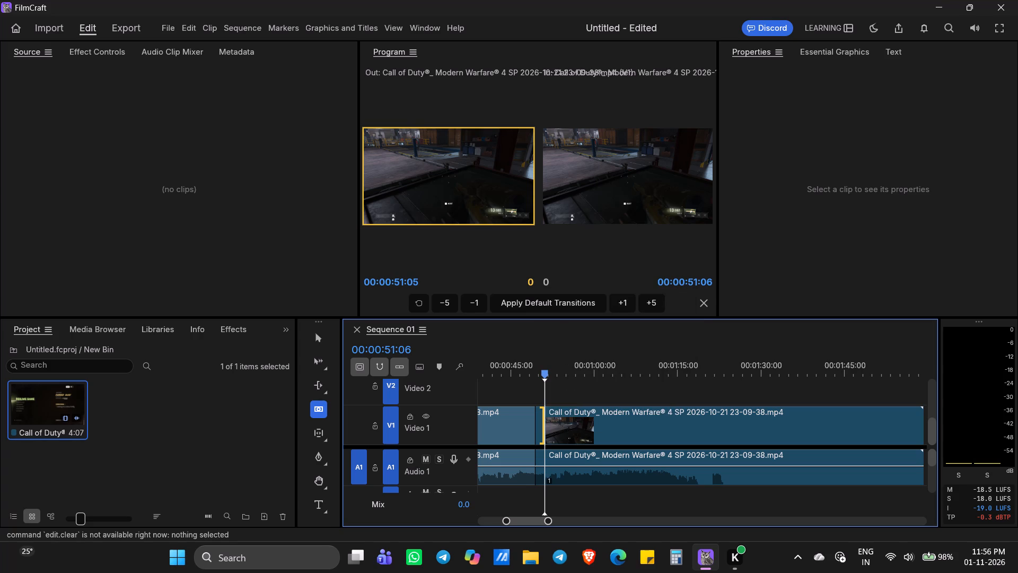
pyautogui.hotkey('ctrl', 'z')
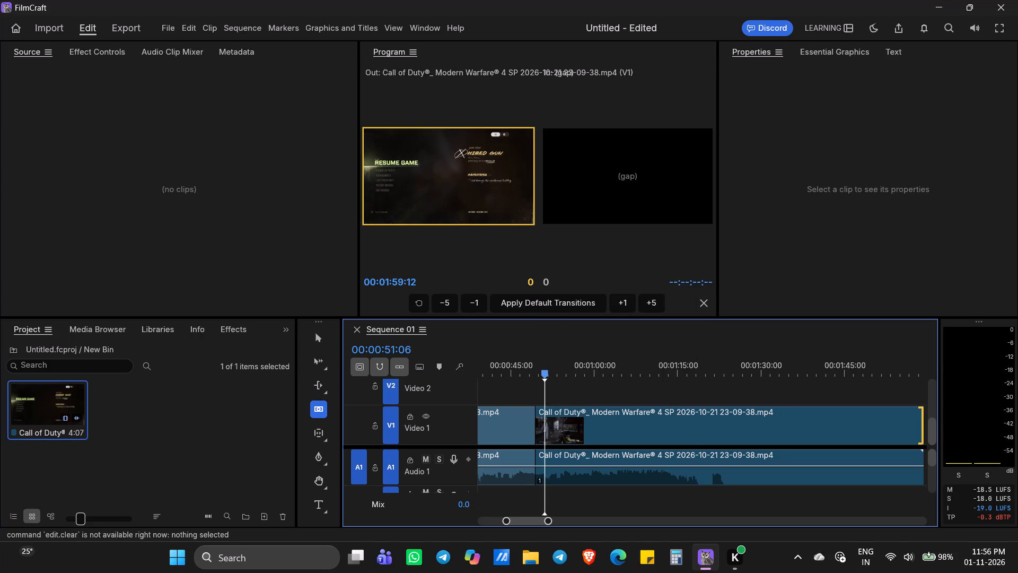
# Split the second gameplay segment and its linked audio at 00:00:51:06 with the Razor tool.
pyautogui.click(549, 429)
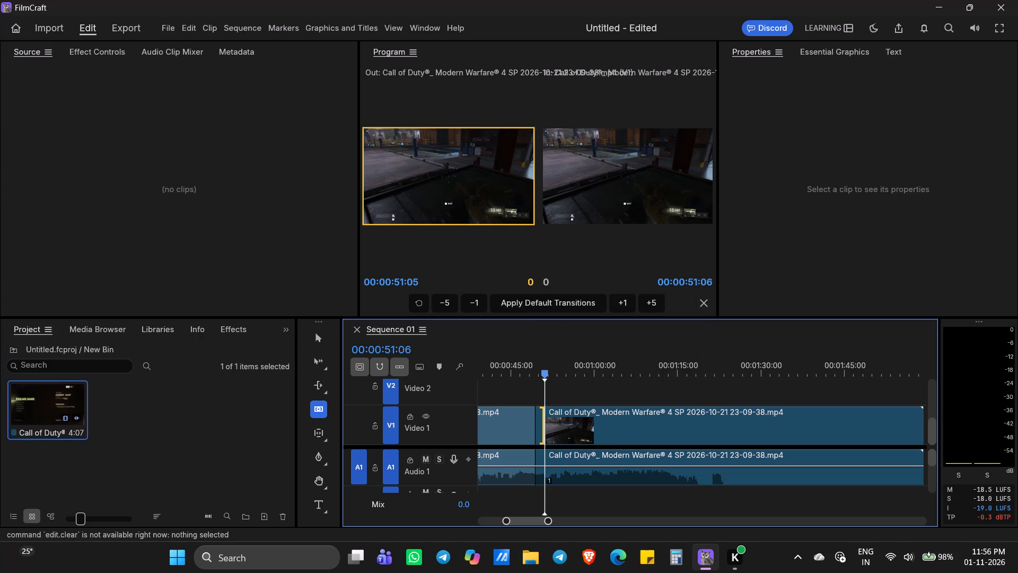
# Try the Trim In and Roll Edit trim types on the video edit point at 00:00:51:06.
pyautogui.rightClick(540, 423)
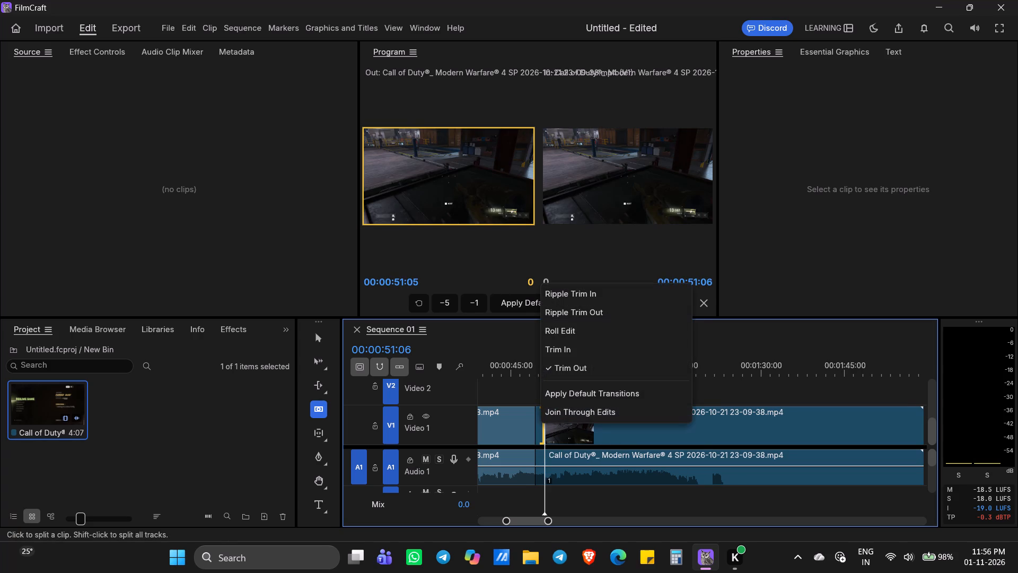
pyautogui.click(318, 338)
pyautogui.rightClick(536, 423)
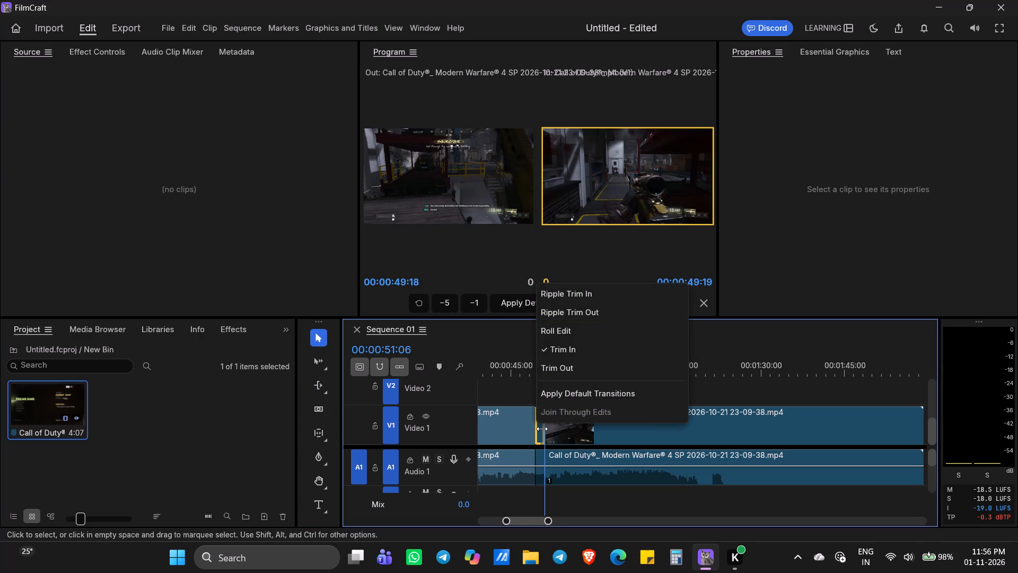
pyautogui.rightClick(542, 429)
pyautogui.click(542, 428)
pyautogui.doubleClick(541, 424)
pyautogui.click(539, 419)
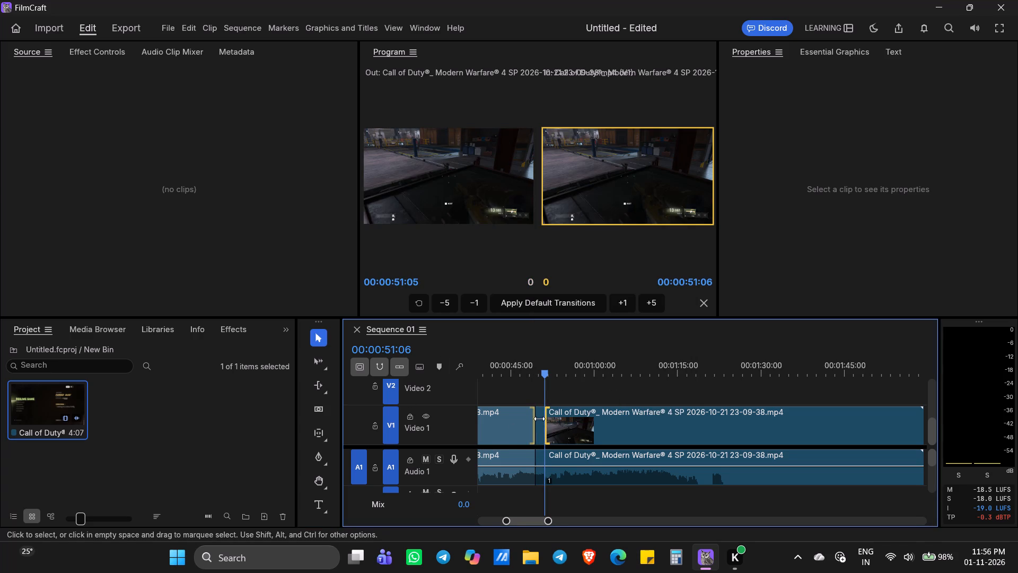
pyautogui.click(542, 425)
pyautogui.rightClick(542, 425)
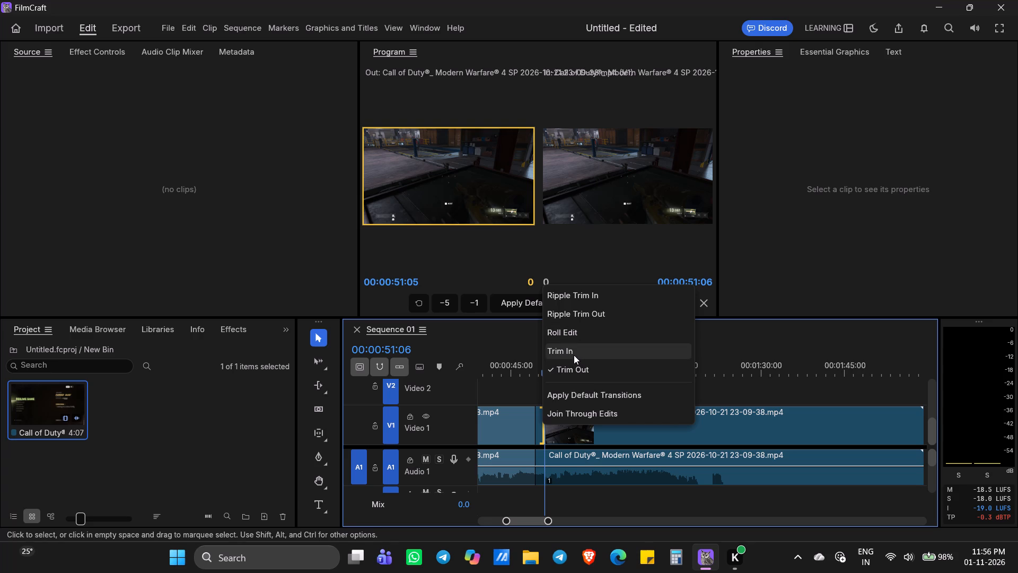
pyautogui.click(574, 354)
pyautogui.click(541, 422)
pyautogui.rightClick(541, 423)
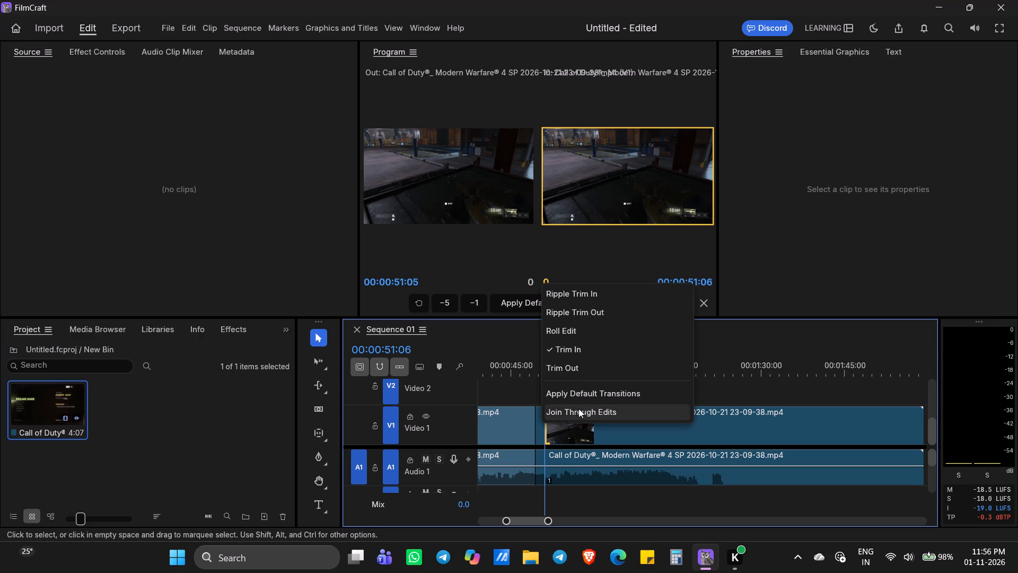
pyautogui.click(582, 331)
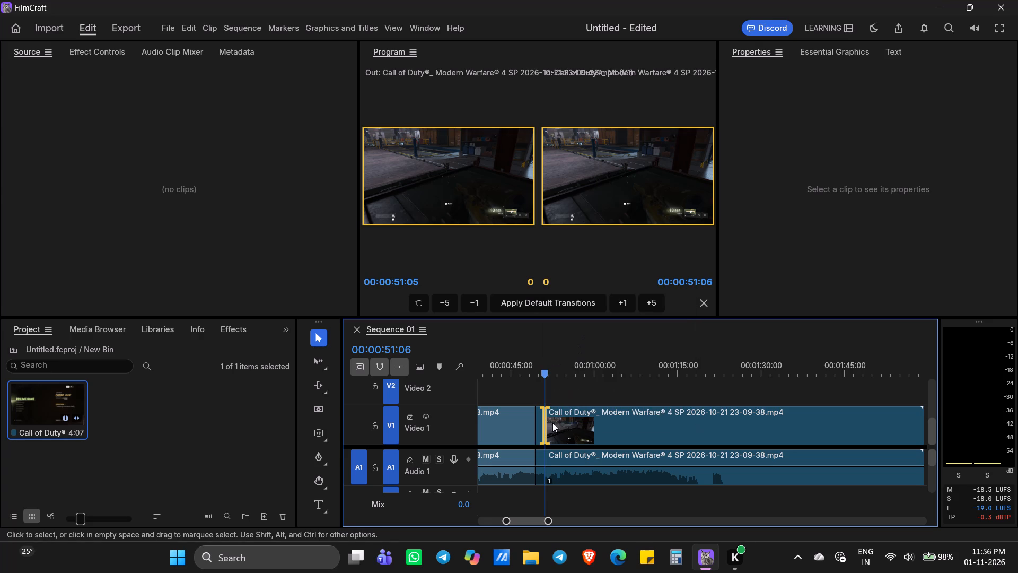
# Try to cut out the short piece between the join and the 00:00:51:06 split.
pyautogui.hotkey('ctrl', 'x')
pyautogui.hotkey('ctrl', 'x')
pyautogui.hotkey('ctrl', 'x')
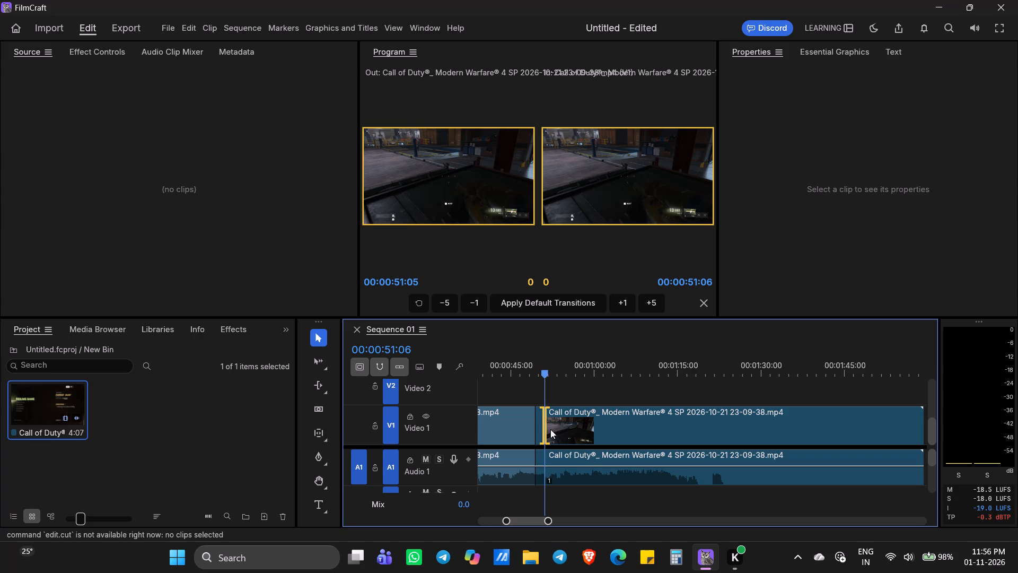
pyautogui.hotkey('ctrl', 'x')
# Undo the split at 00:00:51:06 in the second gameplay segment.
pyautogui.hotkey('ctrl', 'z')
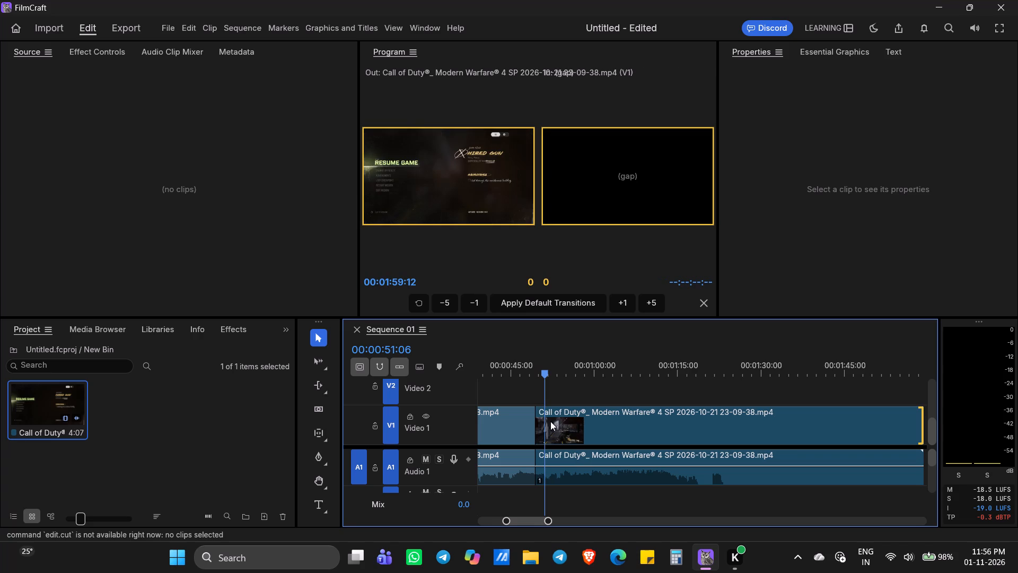
# Undo the move that joined the second gameplay segment to the end of the first one.
pyautogui.hotkey('ctrl', 'z')
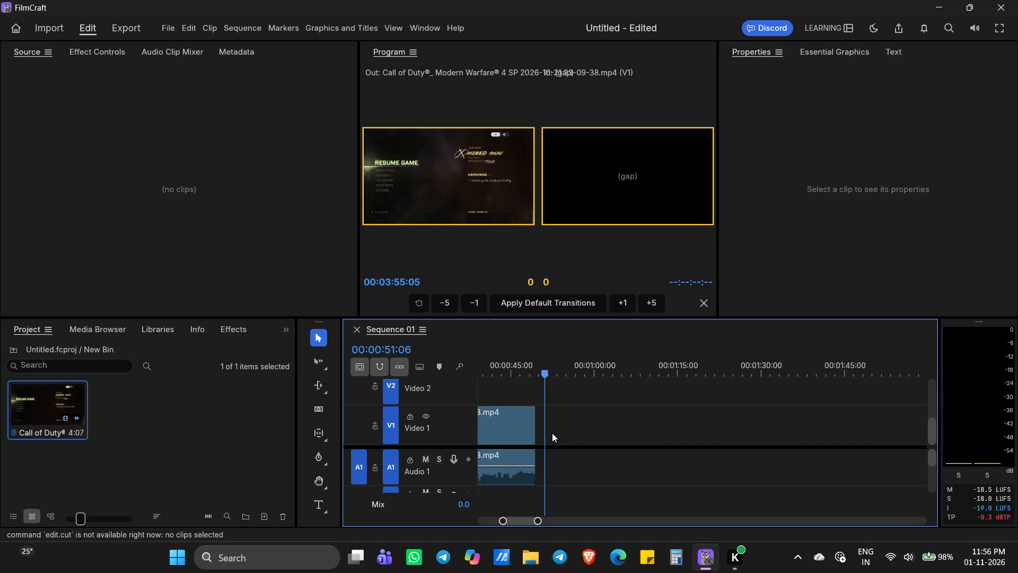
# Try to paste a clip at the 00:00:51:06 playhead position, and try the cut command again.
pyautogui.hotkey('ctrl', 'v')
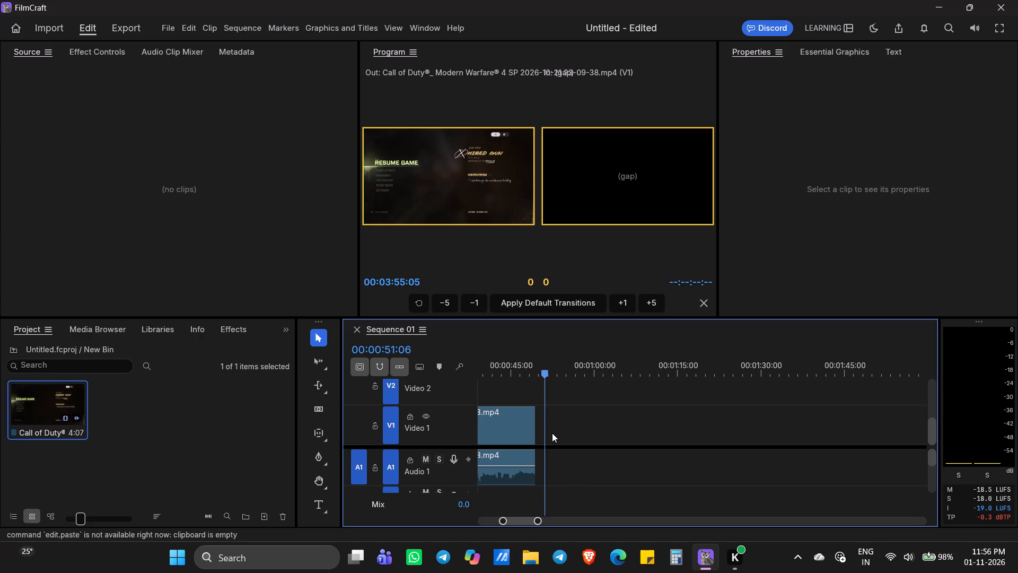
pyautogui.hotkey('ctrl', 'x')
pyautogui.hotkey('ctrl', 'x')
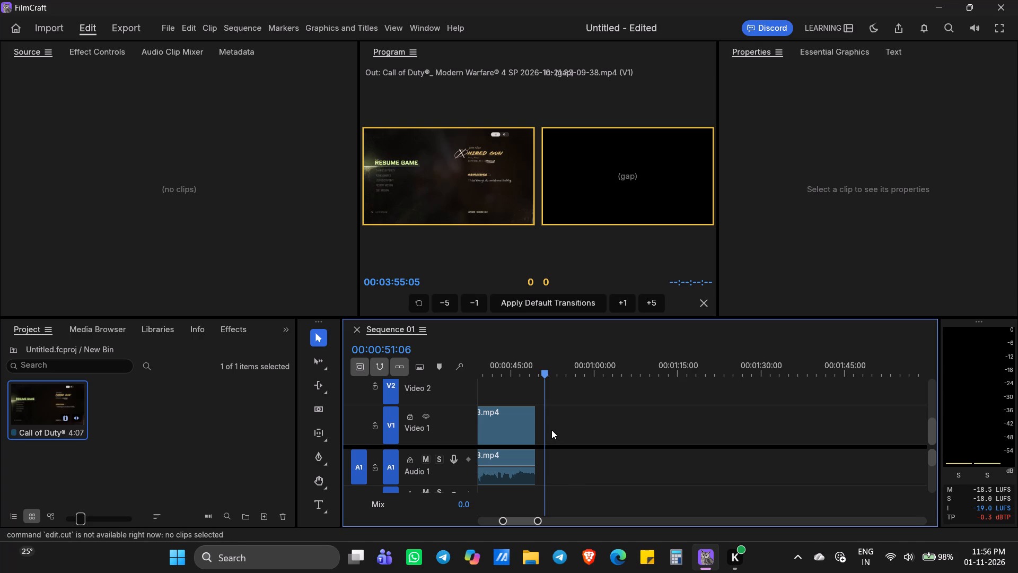
# Undo the removal of the section that followed the first gameplay segment on Video 1 and Audio 1.
pyautogui.keyDown('shift'); pyautogui.scroll(-5, 551, 429); pyautogui.keyUp('shift')
pyautogui.keyDown('shift'); pyautogui.scroll(20, 551, 429); pyautogui.keyUp('shift')
pyautogui.keyDown('shift'); pyautogui.scroll(6, 551, 429); pyautogui.keyUp('shift')
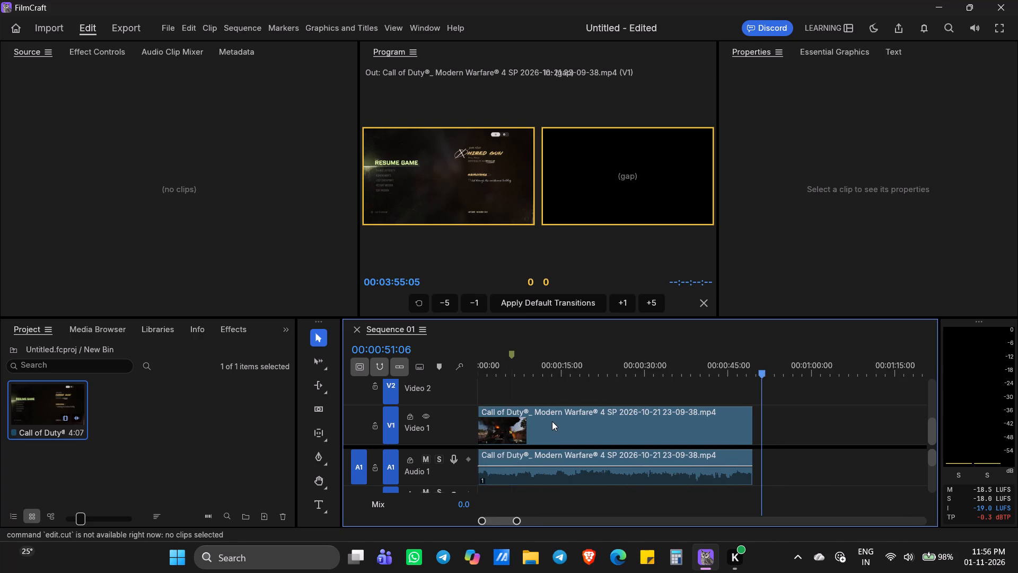
pyautogui.hotkey('ctrl', 'z')
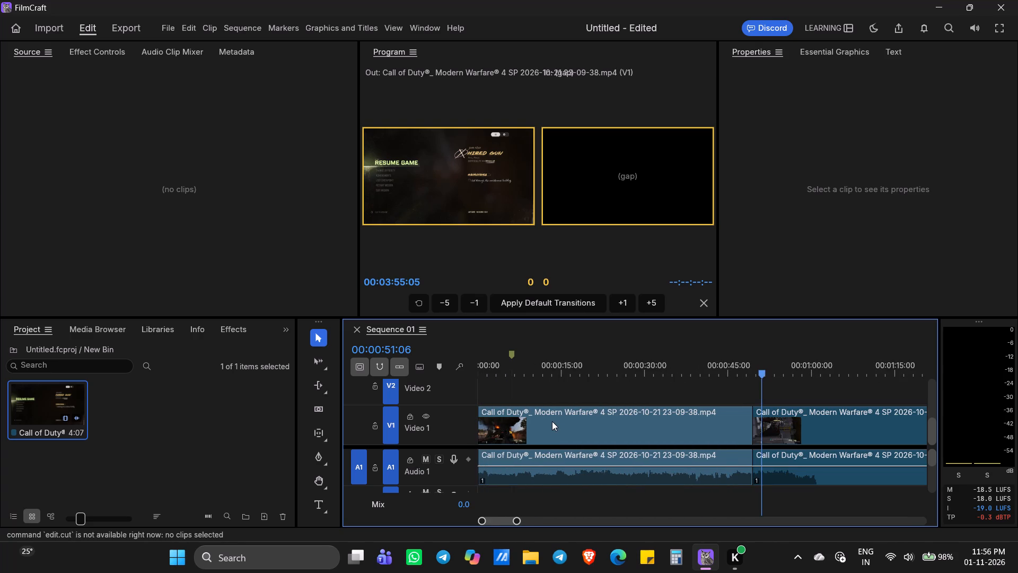
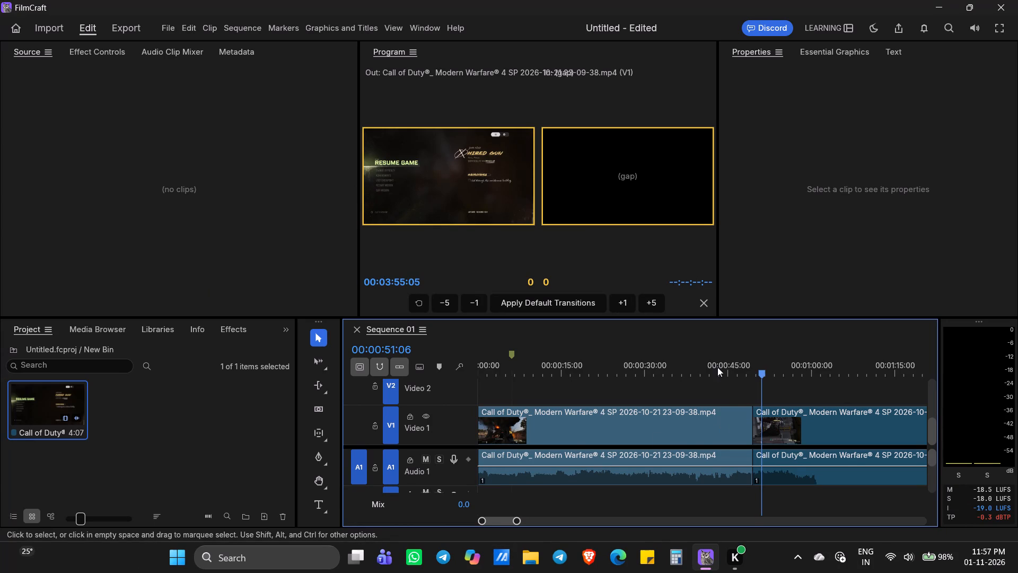
# Play the sequence from shortly before the cut after the first gameplay segment through the death screen to the pause menu.
pyautogui.click(723, 384)
pyautogui.moveTo(761, 369); pyautogui.dragTo(746, 369)
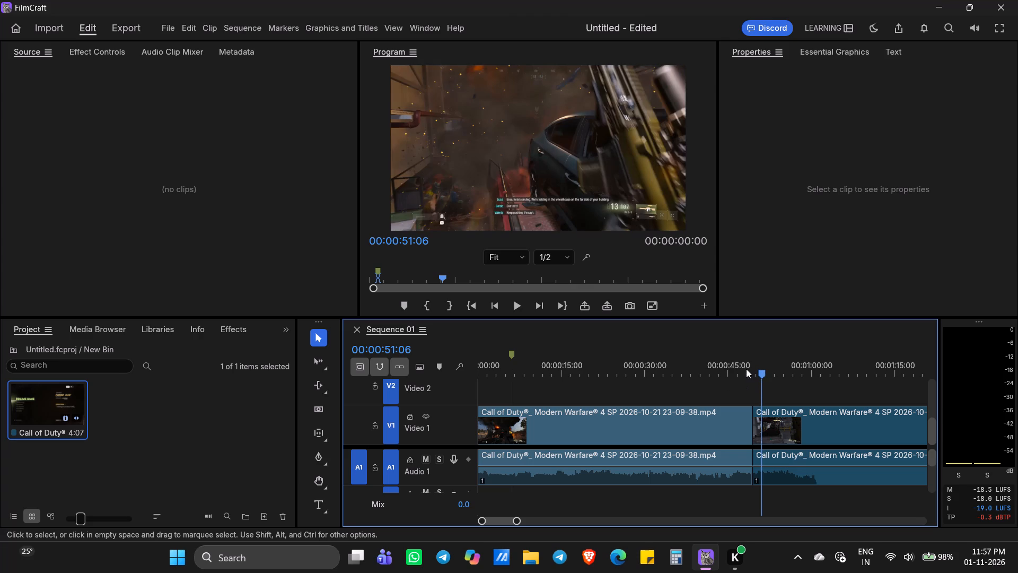
pyautogui.moveTo(746, 369); pyautogui.dragTo(743, 369)
pyautogui.click(739, 370)
pyautogui.doubleClick(730, 369)
pyautogui.press('space')
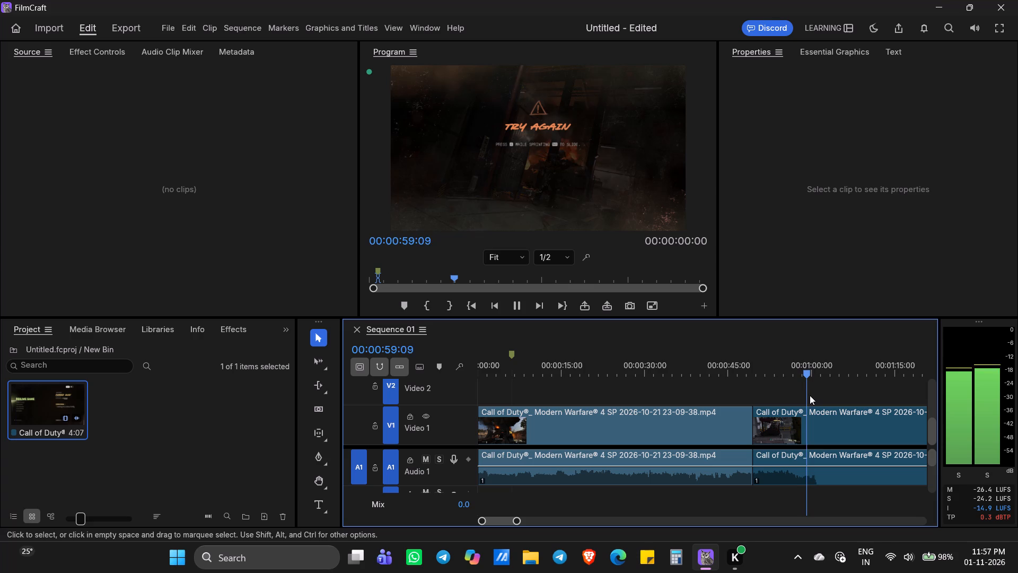
pyautogui.press('Right')
pyautogui.press('Right')
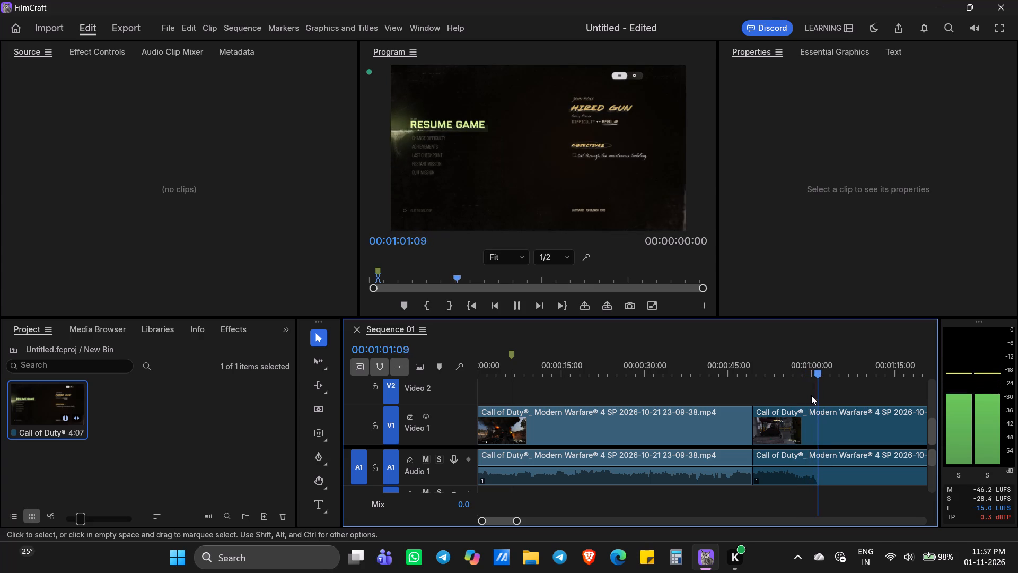
# Scrub through the pause-menu section from about 00:01:11 to 00:02:29 and check where the following gameplay segment begins.
pyautogui.click(877, 372)
pyautogui.click(888, 372)
pyautogui.doubleClick(903, 375)
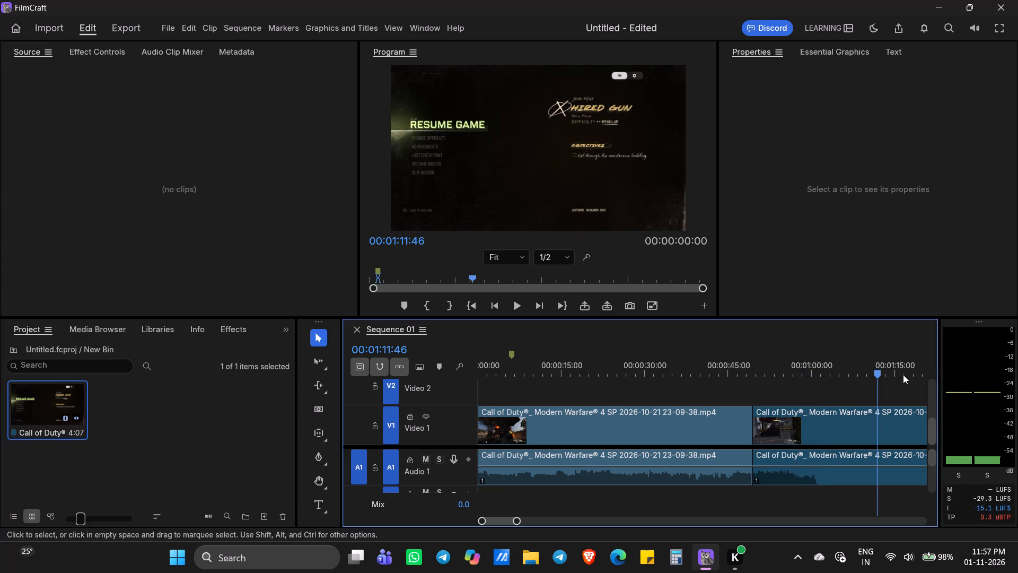
pyautogui.moveTo(502, 518); pyautogui.dragTo(533, 519)
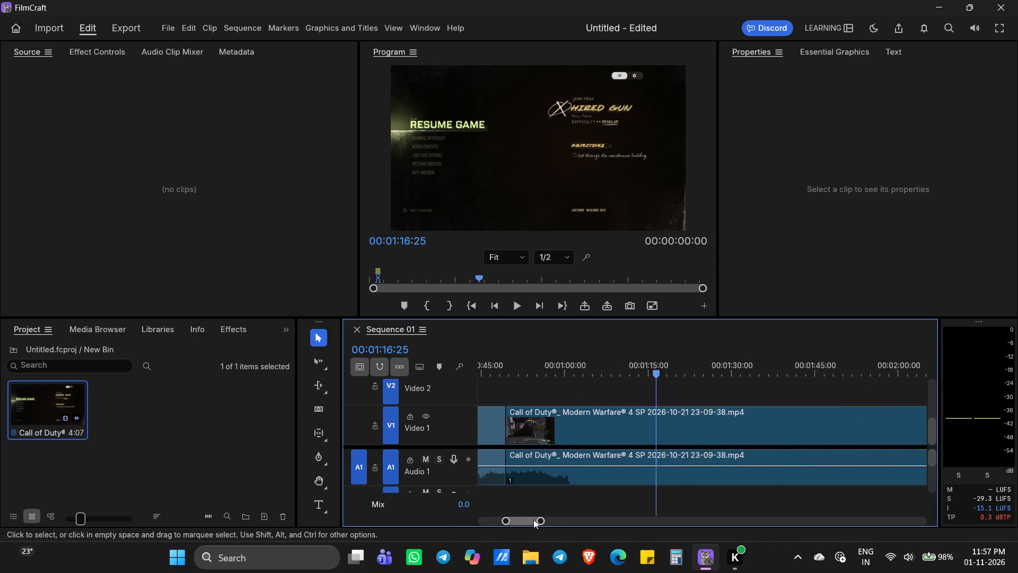
pyautogui.moveTo(533, 519); pyautogui.dragTo(542, 519)
pyautogui.click(701, 367)
pyautogui.click(705, 371)
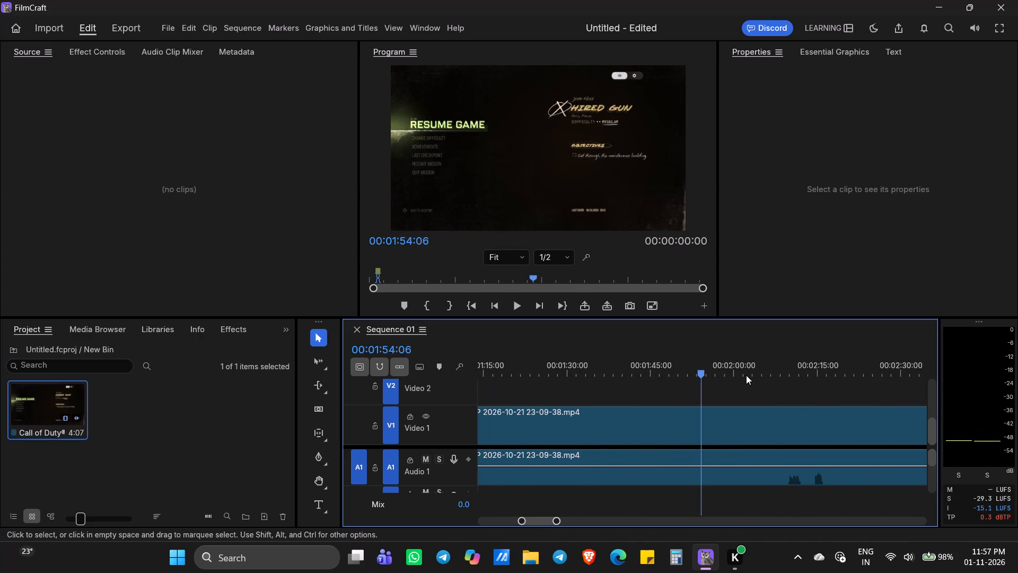
pyautogui.click(748, 376)
pyautogui.click(769, 378)
pyautogui.click(798, 372)
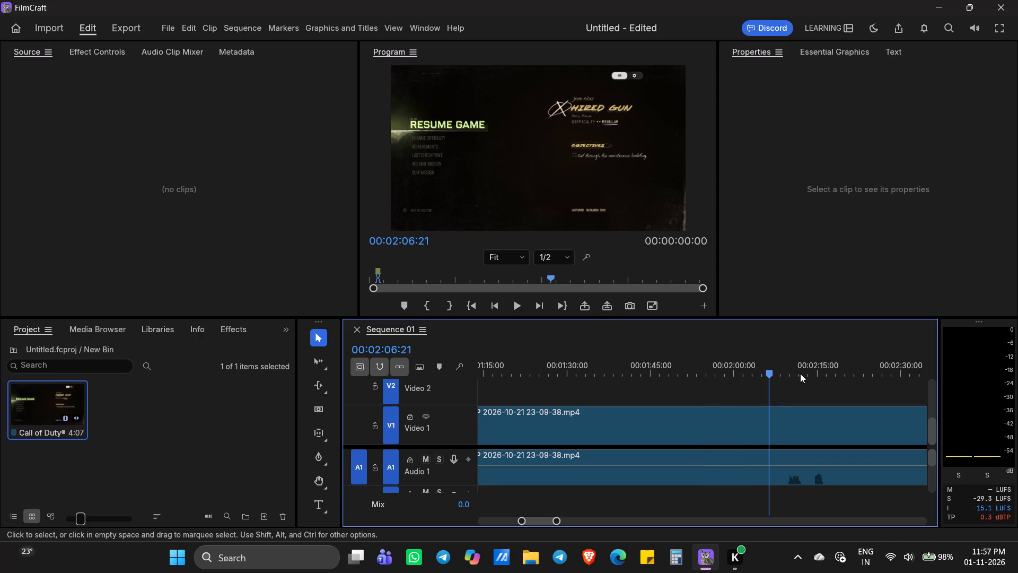
pyautogui.click(826, 375)
pyautogui.click(854, 378)
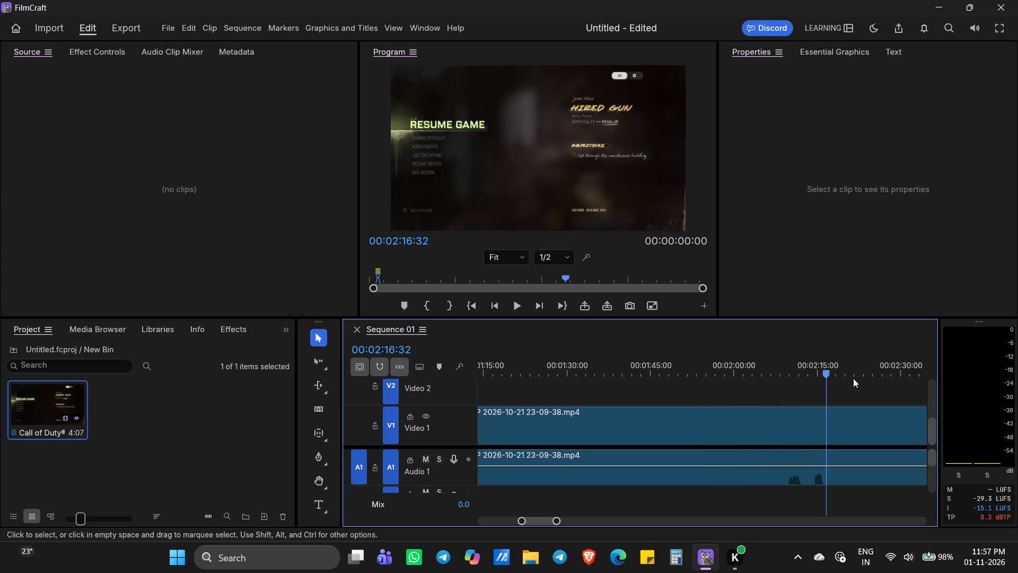
pyautogui.click(847, 372)
pyautogui.click(859, 373)
pyautogui.click(867, 373)
pyautogui.click(879, 374)
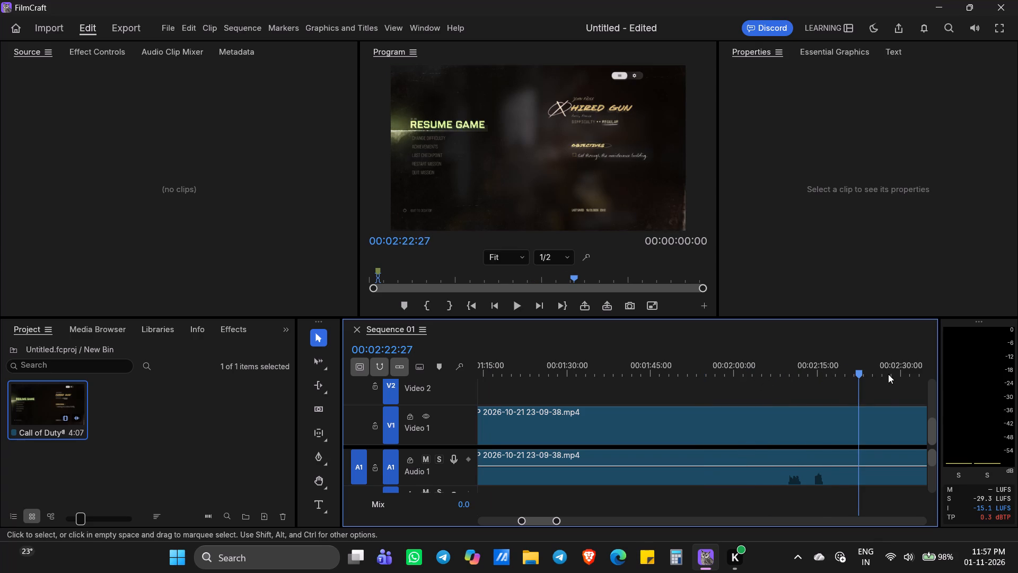
pyautogui.click(889, 374)
pyautogui.click(899, 377)
pyautogui.click(543, 513)
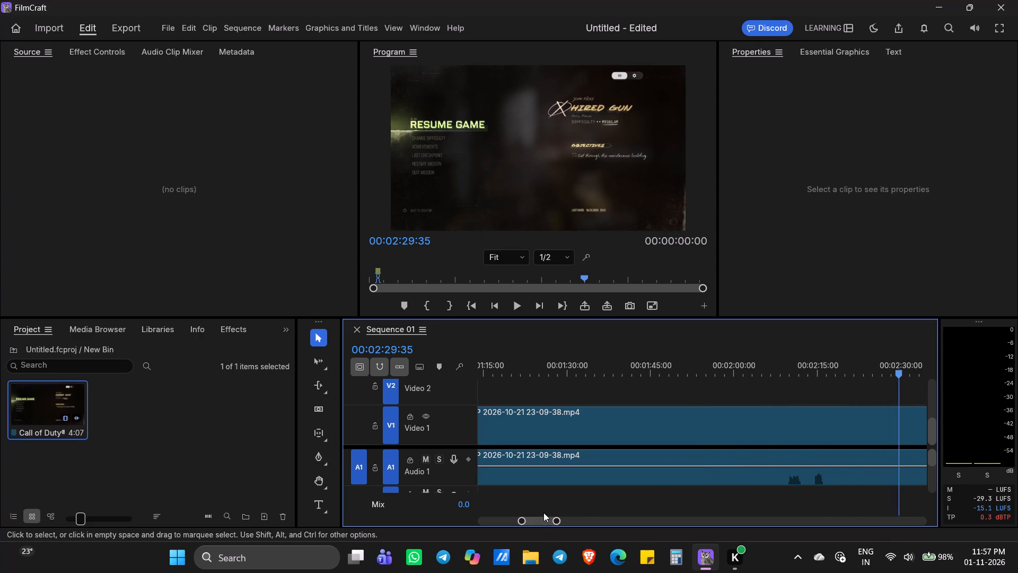
pyautogui.moveTo(545, 517); pyautogui.dragTo(580, 517)
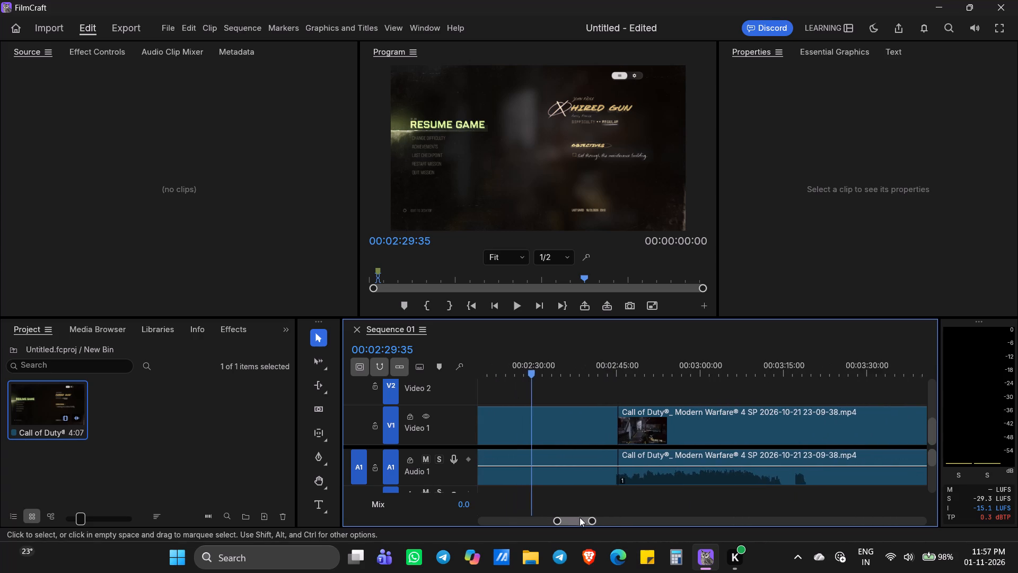
pyautogui.moveTo(580, 517); pyautogui.dragTo(578, 519)
# Clear the death and pause-menu segment between the two gameplay segments on Video 1 and Audio 1, leaving its gap.
pyautogui.click(608, 424)
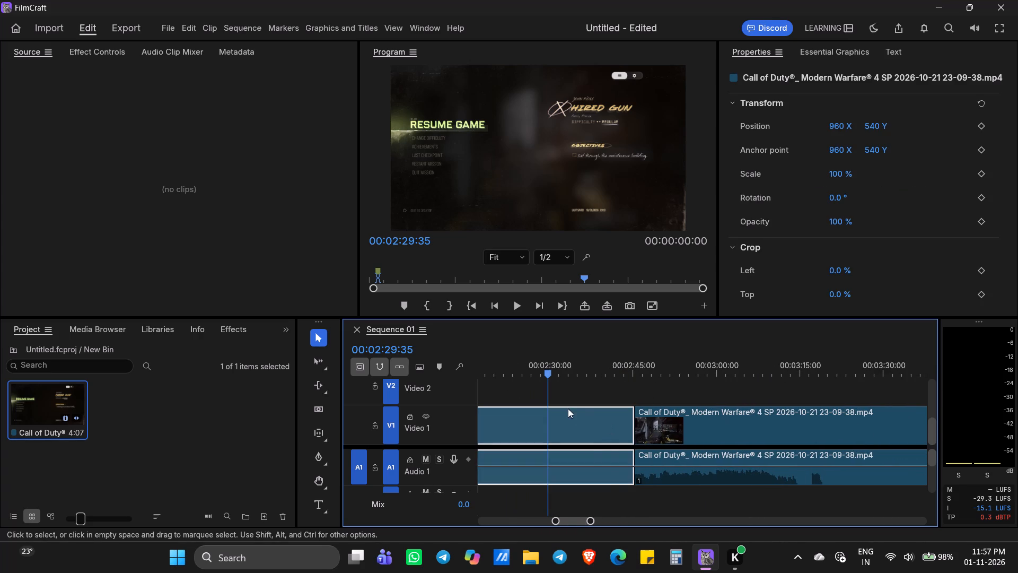
pyautogui.moveTo(583, 413); pyautogui.dragTo(549, 420)
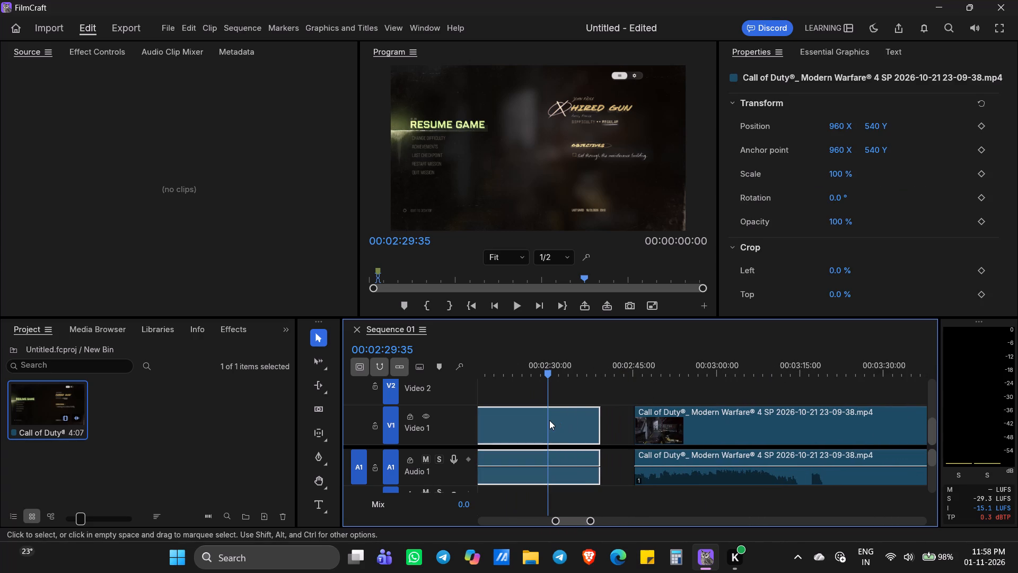
pyautogui.hotkey('ctrl', 'z')
pyautogui.rightClick(551, 420)
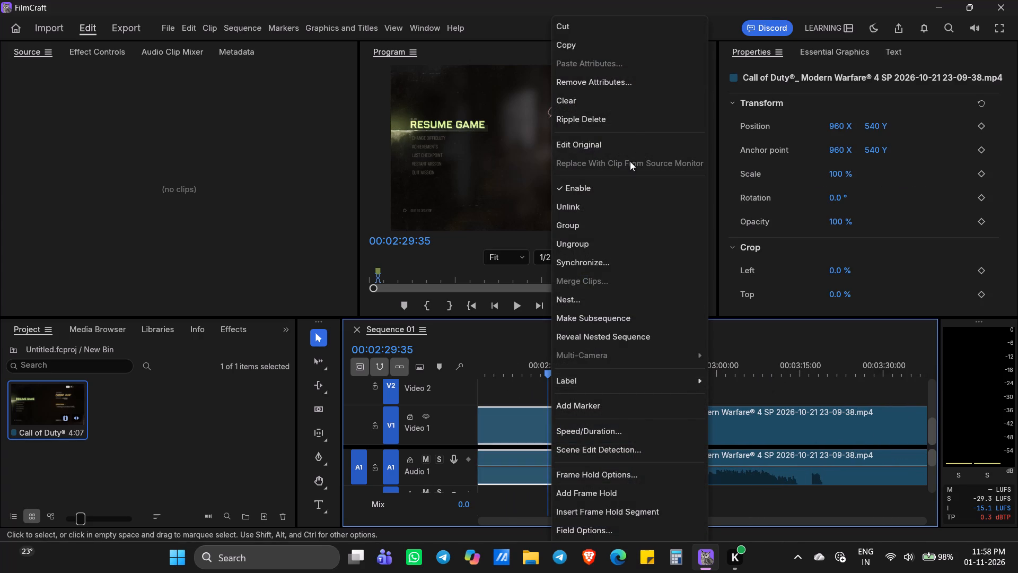
pyautogui.click(619, 105)
# Move the last gameplay segment back on Video 1 and Audio 1 so it joins the end of the first segment.
pyautogui.keyDown('shift'); pyautogui.scroll(-2, 696, 420); pyautogui.keyUp('shift')
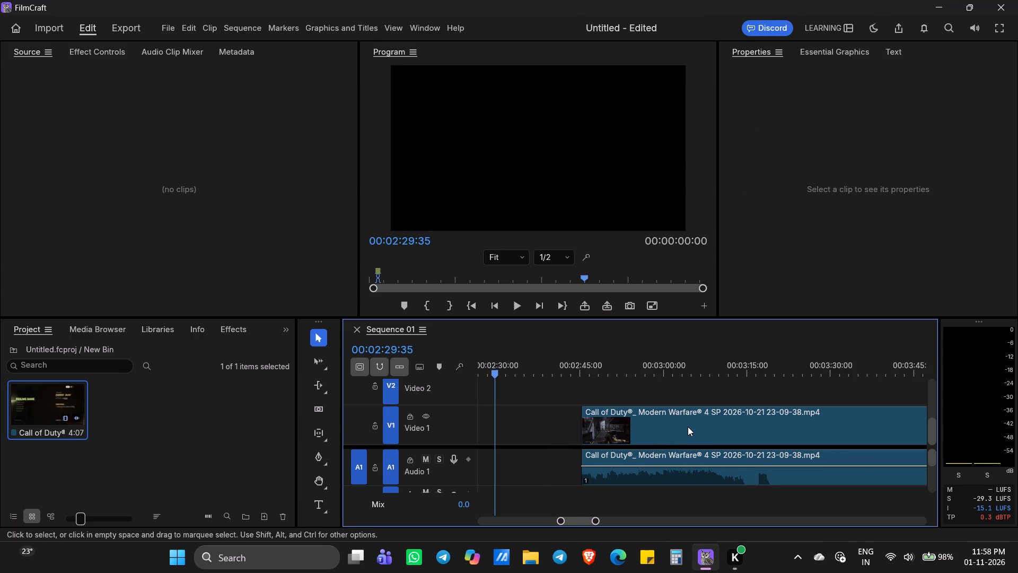
pyautogui.keyDown('ctrl'); pyautogui.scroll(-6, 687, 427); pyautogui.keyUp('ctrl')
pyautogui.keyDown('ctrl'); pyautogui.scroll(5, 659, 424); pyautogui.keyUp('ctrl')
pyautogui.keyDown('ctrl'); pyautogui.scroll(18, 617, 530); pyautogui.keyUp('ctrl')
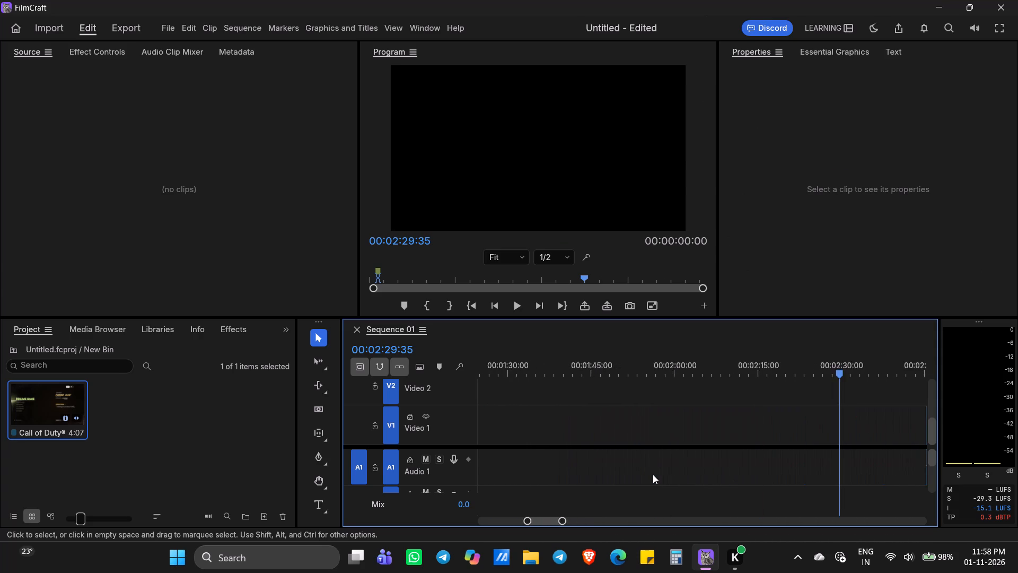
pyautogui.keyDown('ctrl'); pyautogui.scroll(18, 653, 474); pyautogui.keyUp('ctrl')
pyautogui.keyDown('ctrl'); pyautogui.scroll(-6, 661, 465); pyautogui.keyUp('ctrl')
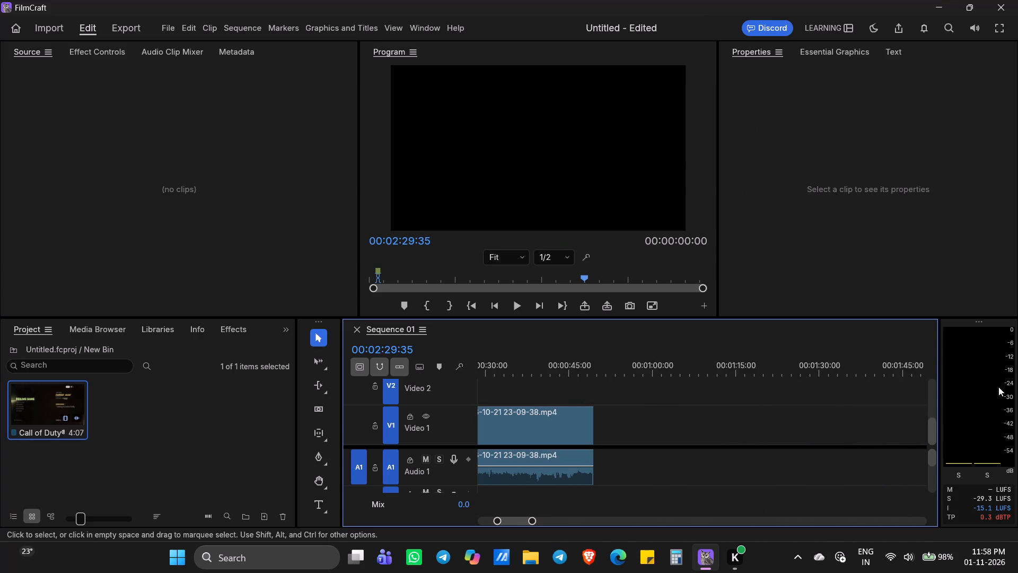
pyautogui.moveTo(531, 518); pyautogui.dragTo(551, 525)
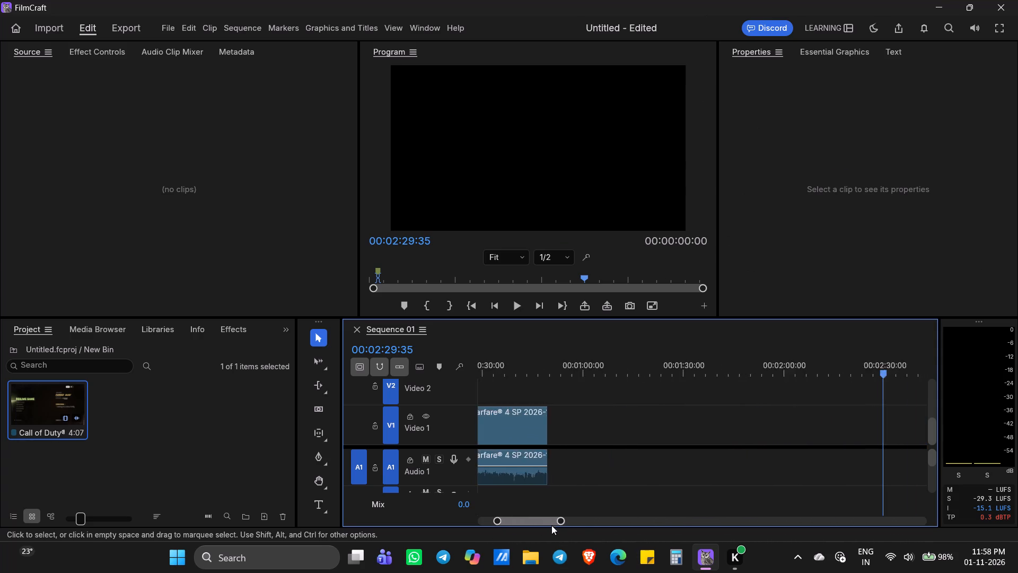
pyautogui.moveTo(551, 525); pyautogui.dragTo(707, 532)
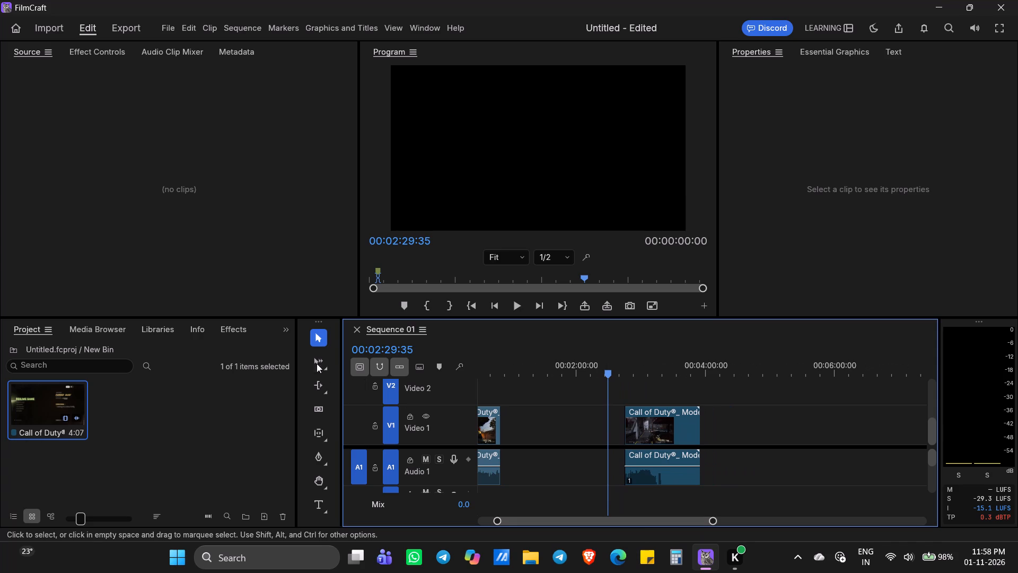
pyautogui.moveTo(646, 438); pyautogui.dragTo(529, 444)
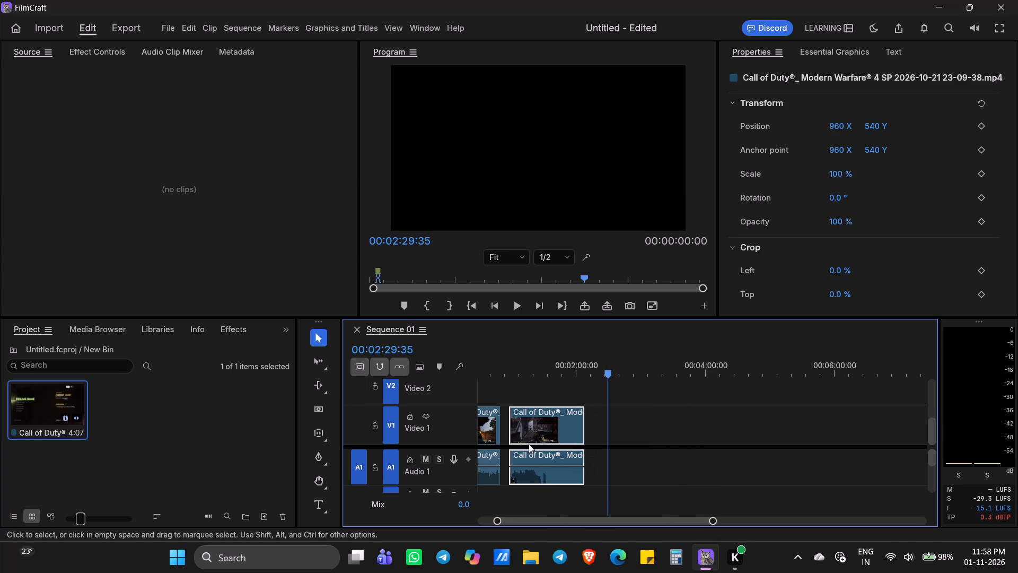
pyautogui.moveTo(529, 444); pyautogui.dragTo(525, 444)
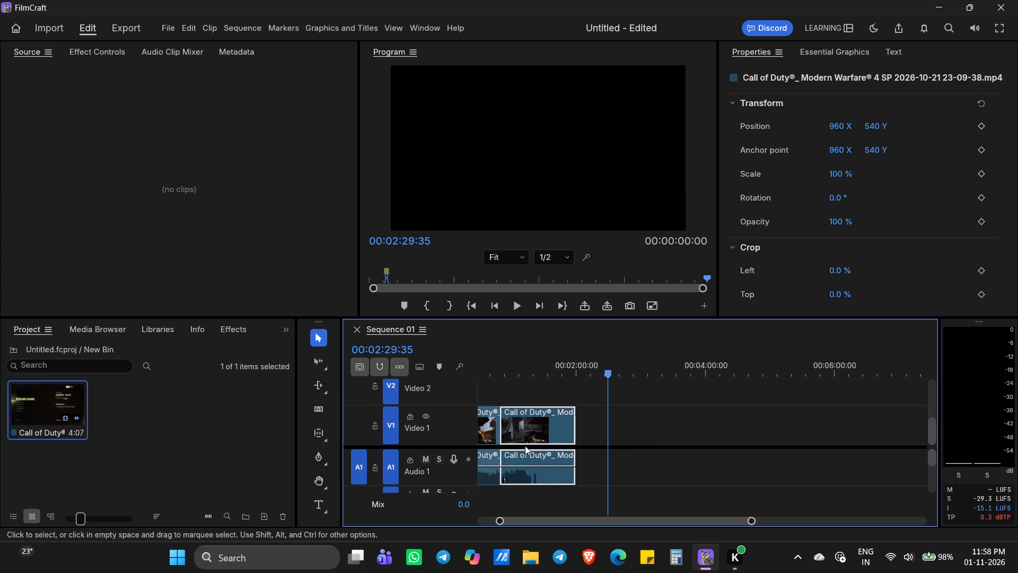
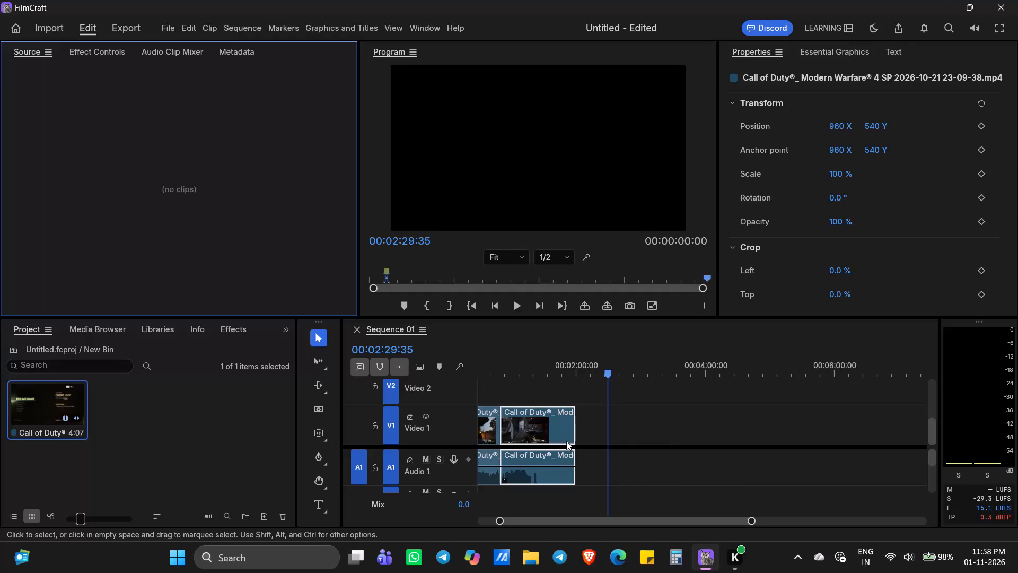
# Play the sequence across the join between the two gameplay segments to check how the cut runs.
pyautogui.moveTo(753, 517); pyautogui.dragTo(764, 517)
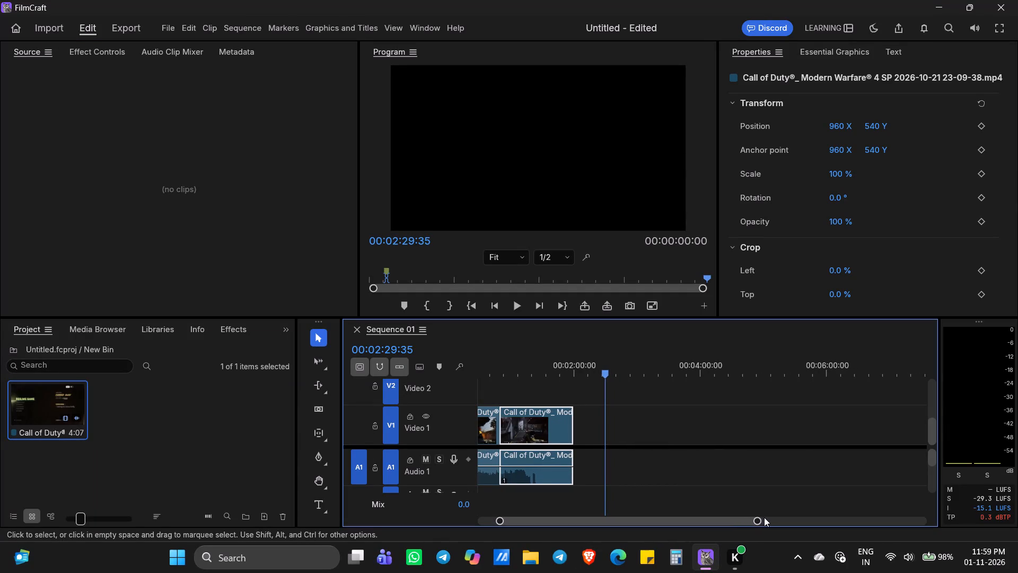
pyautogui.moveTo(764, 517); pyautogui.dragTo(766, 517)
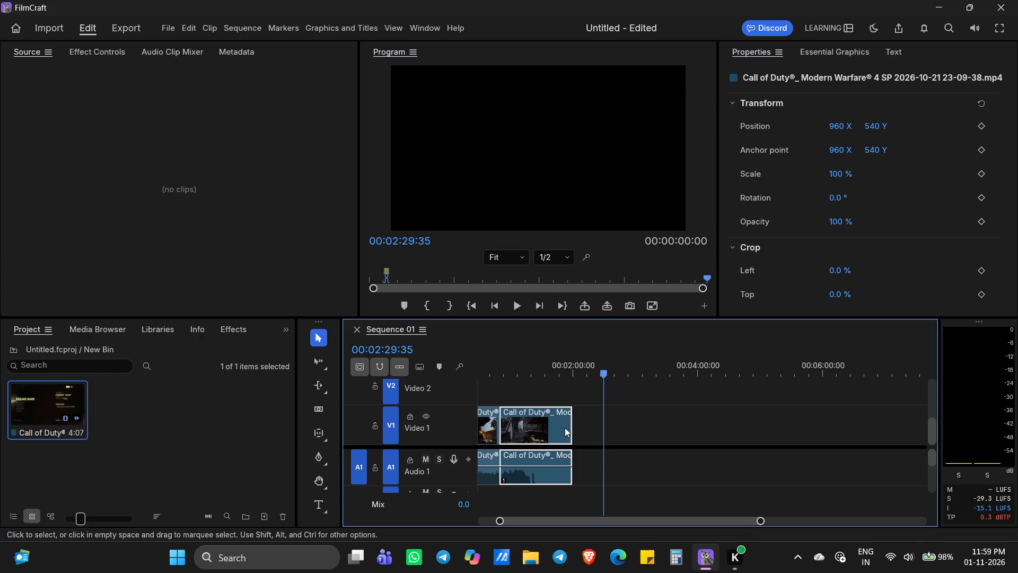
pyautogui.keyDown('ctrl'); pyautogui.scroll(8, 565, 430); pyautogui.keyUp('ctrl')
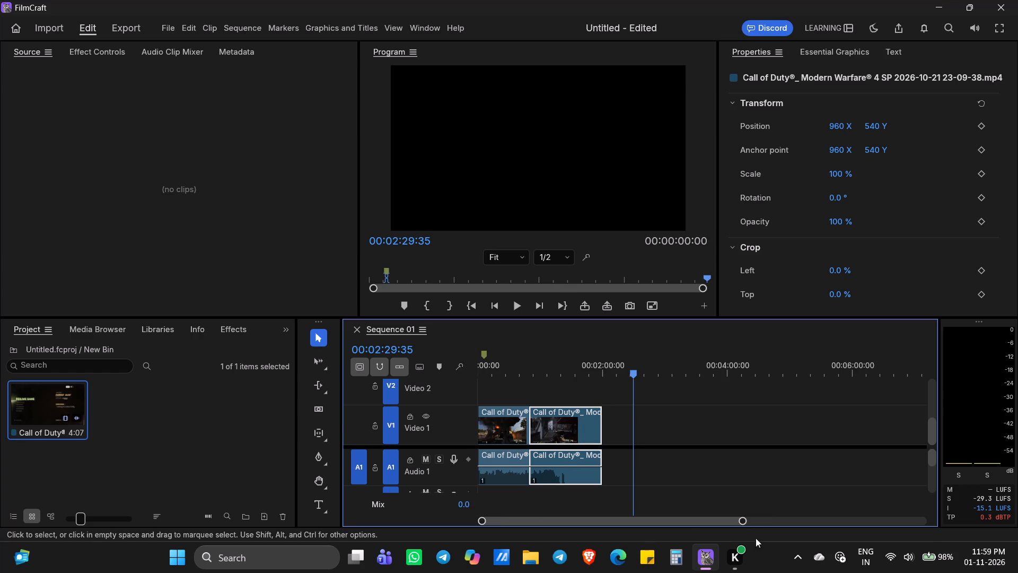
pyautogui.click(748, 523)
pyautogui.moveTo(744, 518); pyautogui.dragTo(583, 528)
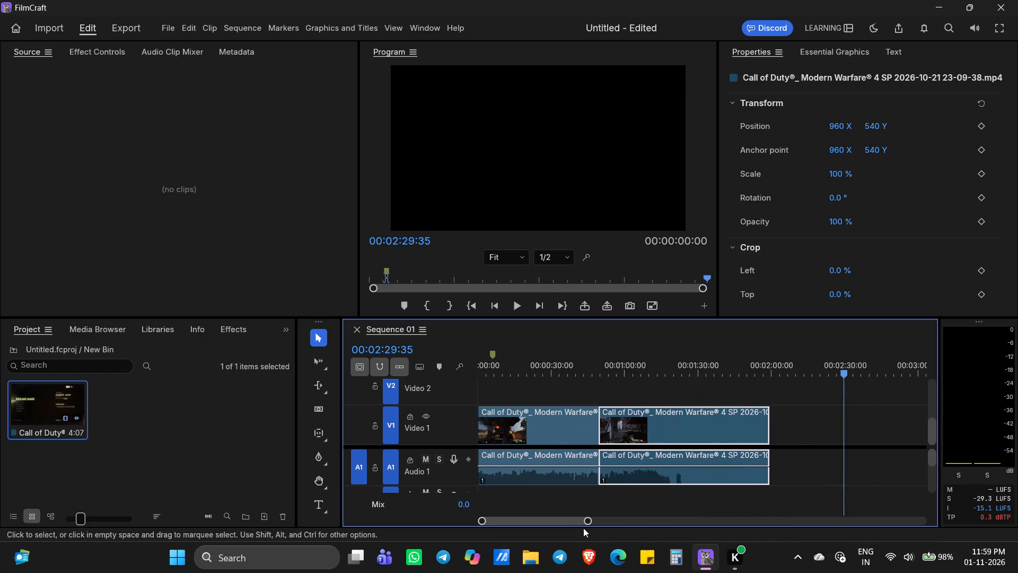
pyautogui.moveTo(583, 528); pyautogui.dragTo(566, 529)
pyautogui.keyDown('shift'); pyautogui.scroll(-6, 661, 463); pyautogui.keyUp('shift')
pyautogui.keyDown('shift'); pyautogui.scroll(12, 661, 463); pyautogui.keyUp('shift')
pyautogui.click(596, 371)
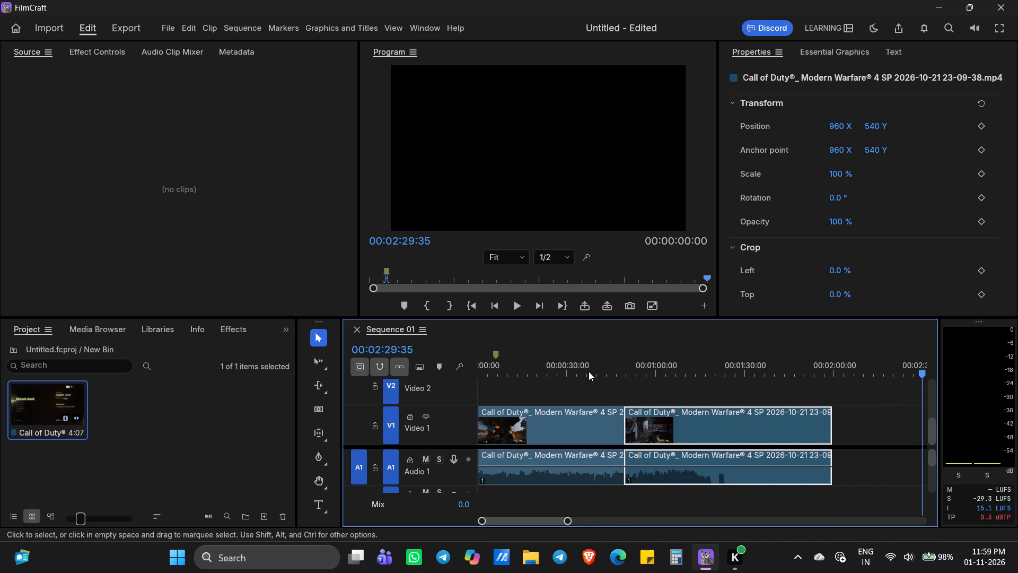
pyautogui.tripleClick(589, 371)
pyautogui.click(591, 373)
pyautogui.press('space')
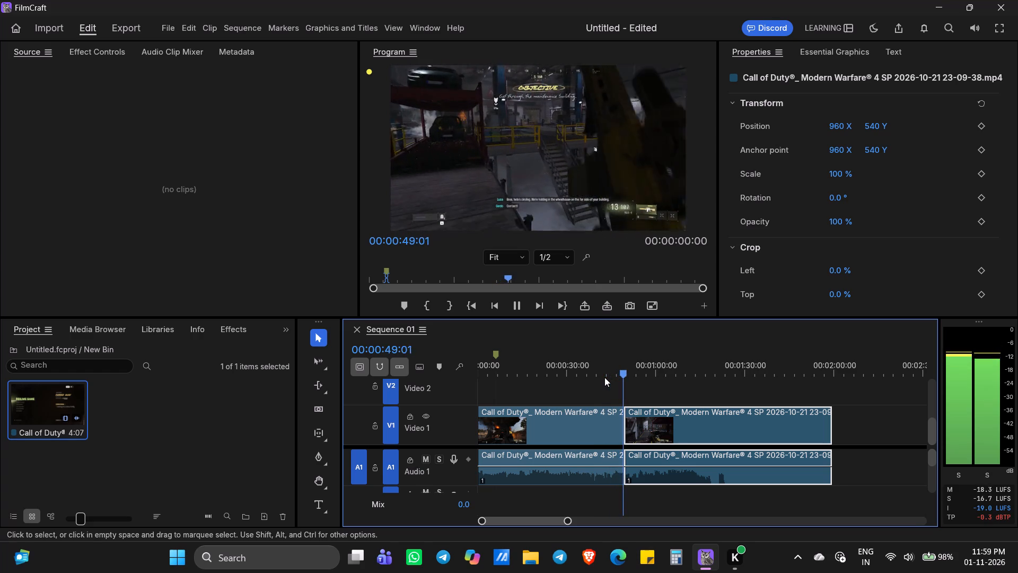
pyautogui.press('space')
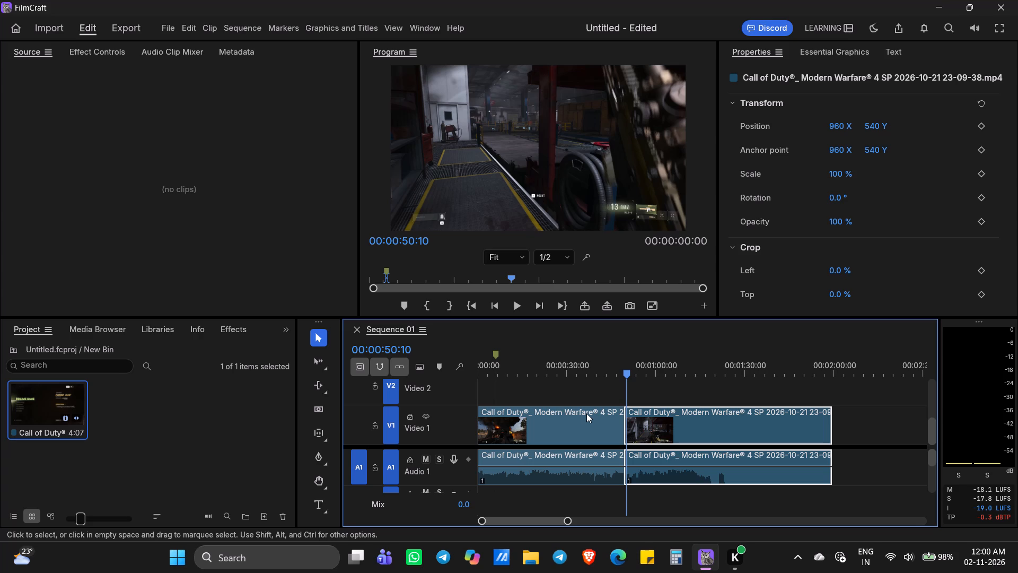
# Split the second gameplay segment on Video 1 and Audio 1 at 00:00:53:21, shortly after the join.
pyautogui.click(650, 375)
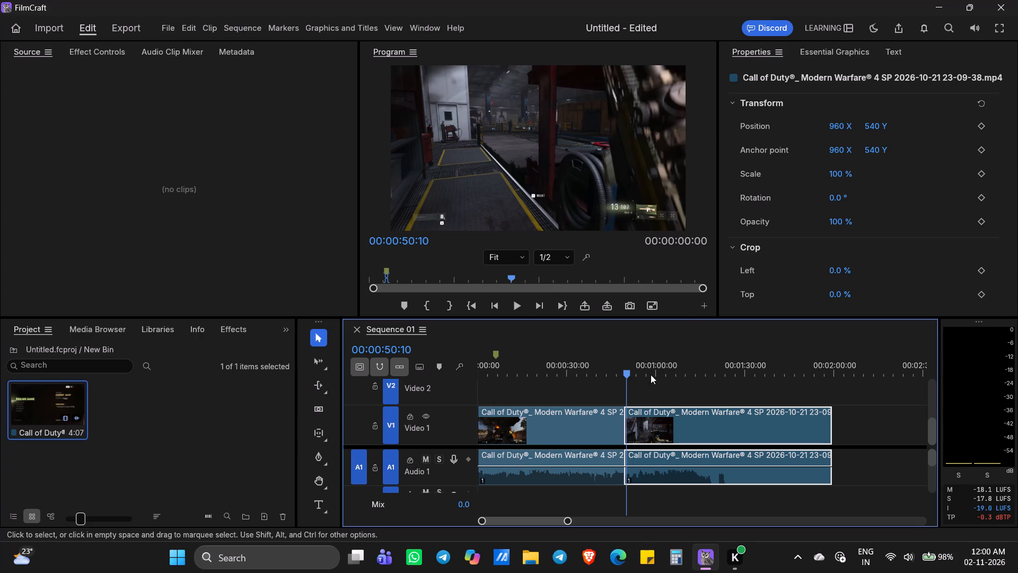
pyautogui.click(653, 375)
pyautogui.click(638, 374)
pyautogui.click(635, 374)
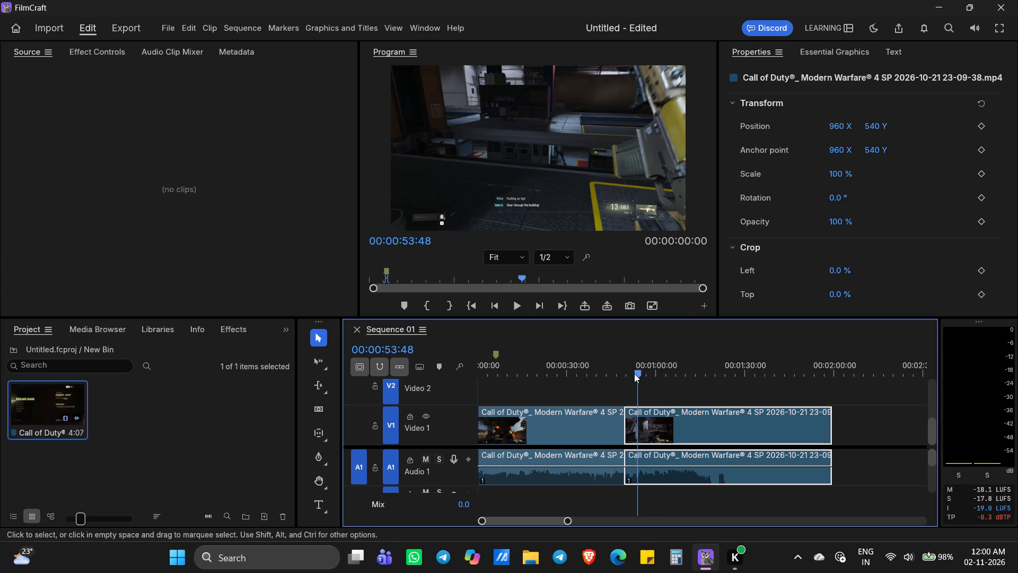
pyautogui.click(631, 374)
pyautogui.click(636, 378)
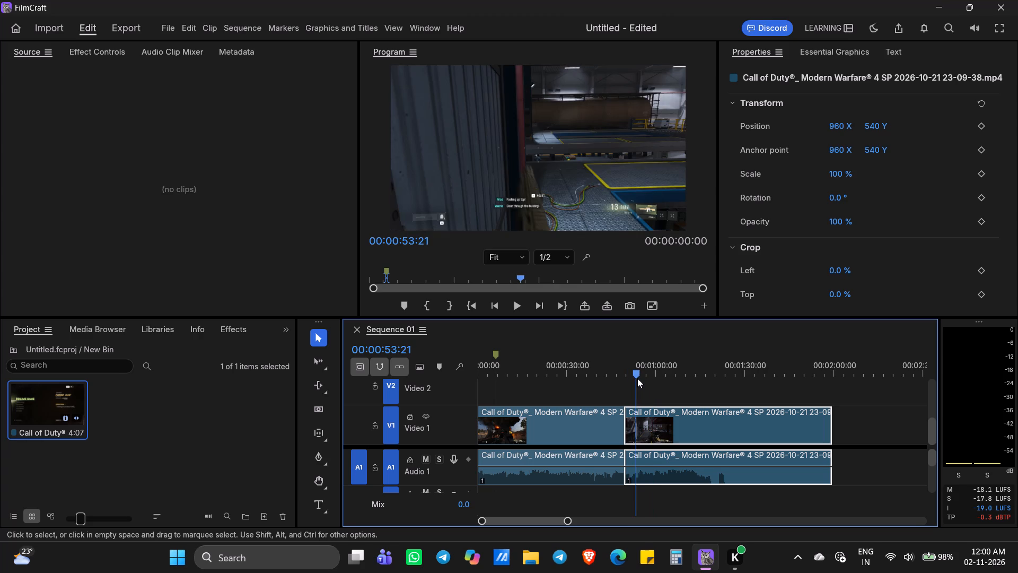
pyautogui.press('c')
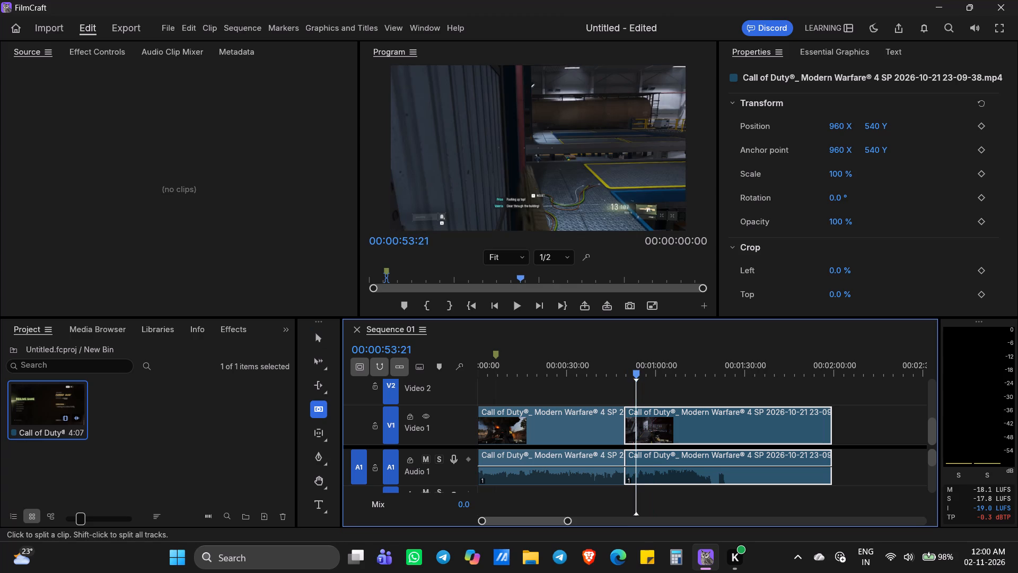
pyautogui.click(638, 424)
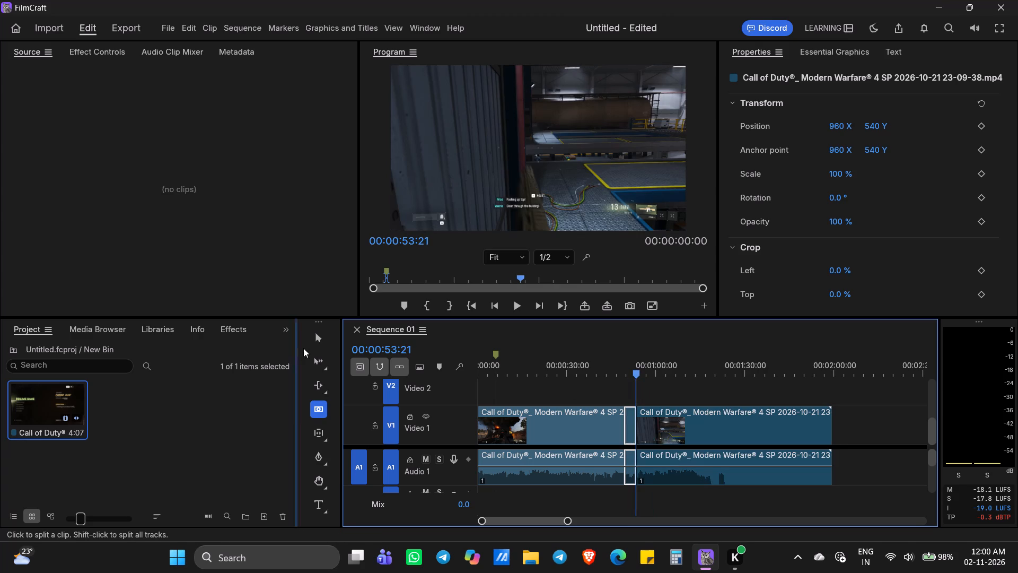
# Clear the short piece between the first segment's end and the 00:00:53:21 cut on Video 1 and Audio 1, leaving its gap.
pyautogui.click(313, 343)
pyautogui.rightClick(628, 426)
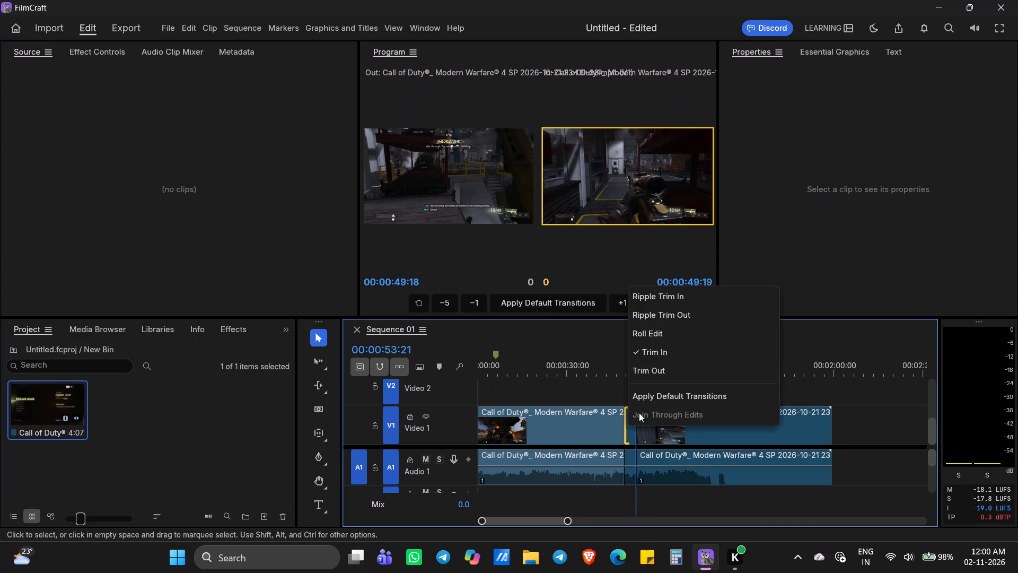
pyautogui.rightClick(629, 441)
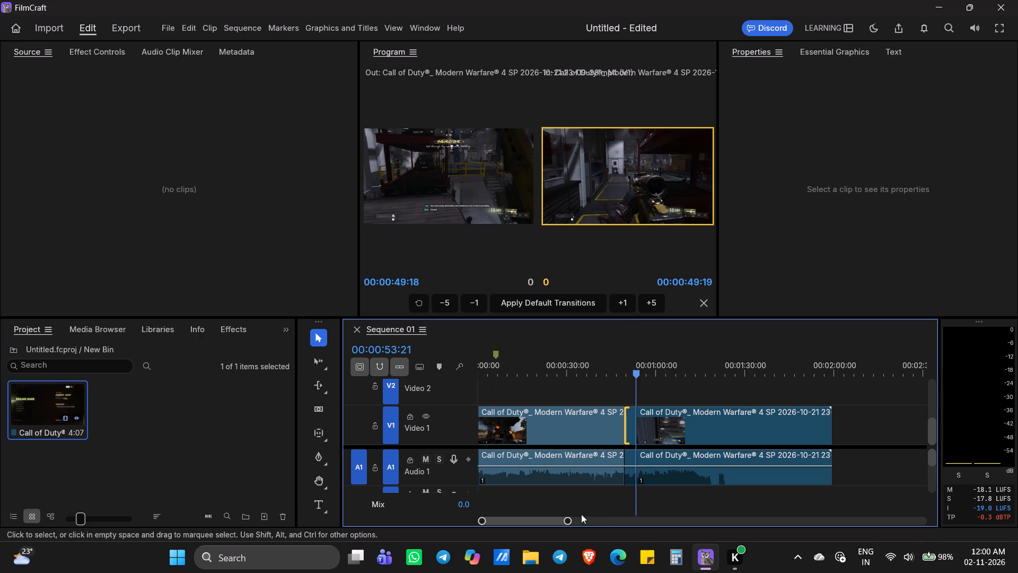
pyautogui.moveTo(569, 518); pyautogui.dragTo(508, 508)
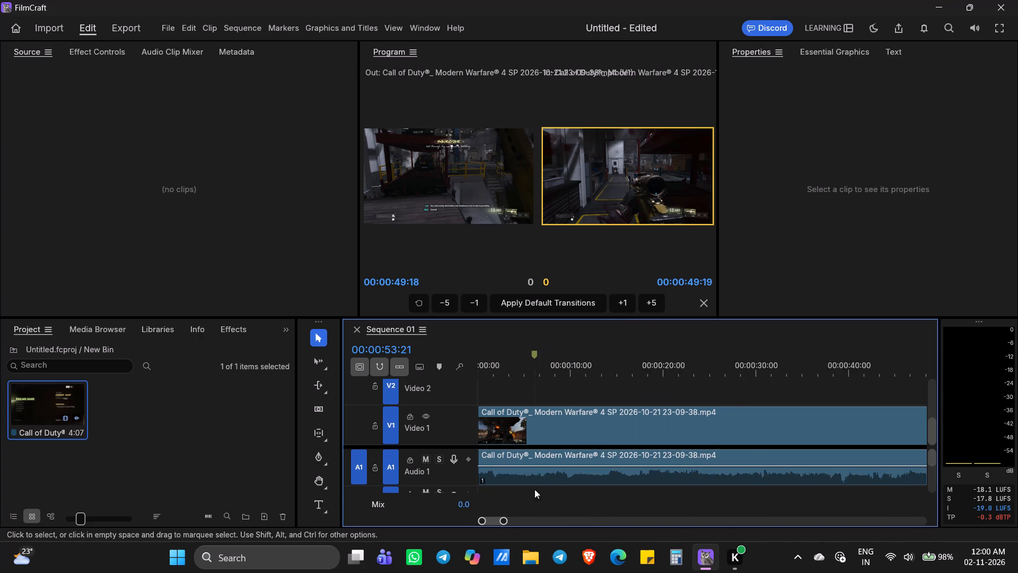
pyautogui.keyDown('shift'); pyautogui.scroll(-14, 704, 447); pyautogui.keyUp('shift')
pyautogui.click(574, 415)
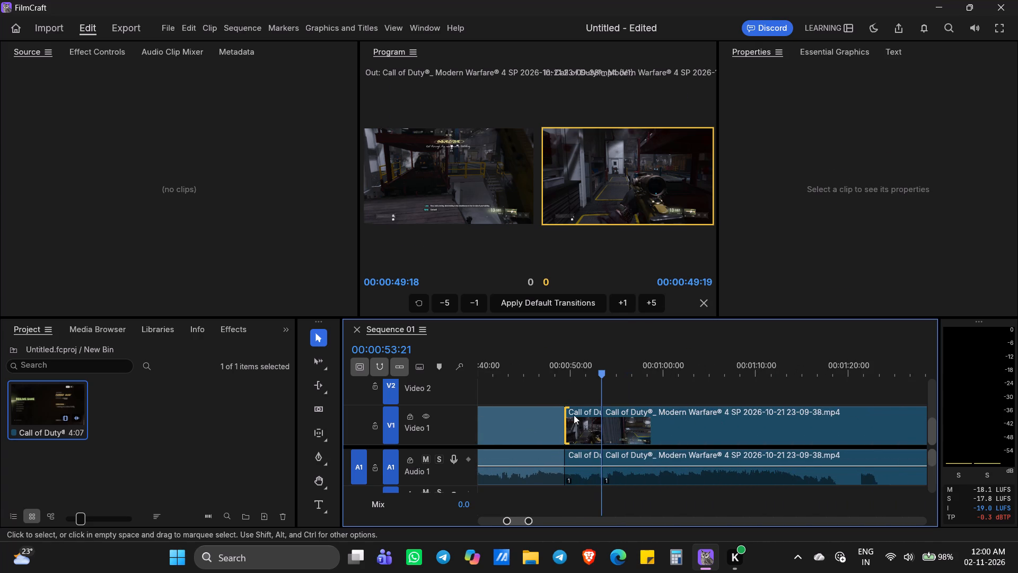
pyautogui.rightClick(582, 419)
pyautogui.click(610, 98)
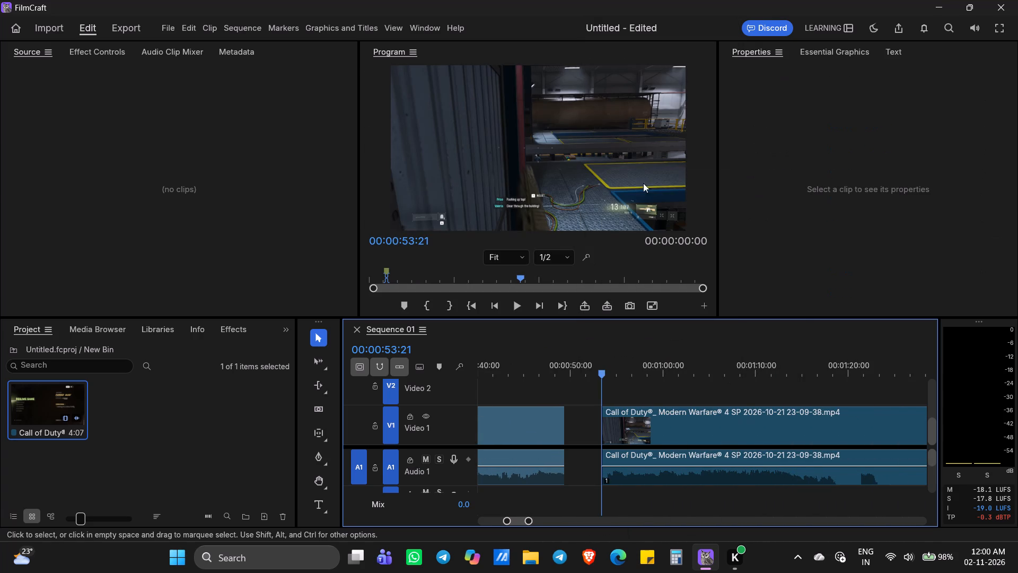
# Move the remaining gameplay segment back on Video 1 and Audio 1 so it joins the end of the first segment.
pyautogui.moveTo(657, 429); pyautogui.dragTo(625, 427)
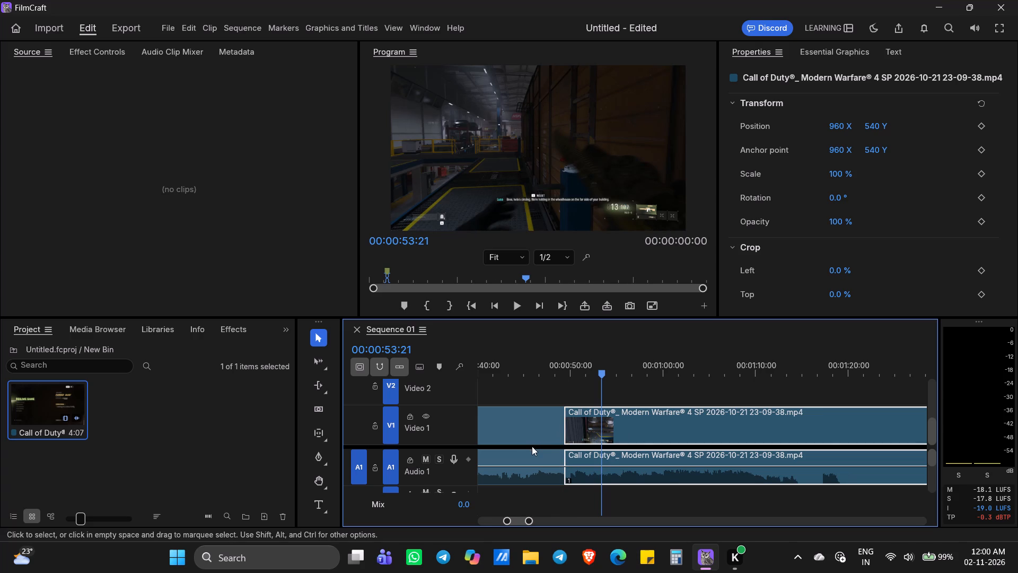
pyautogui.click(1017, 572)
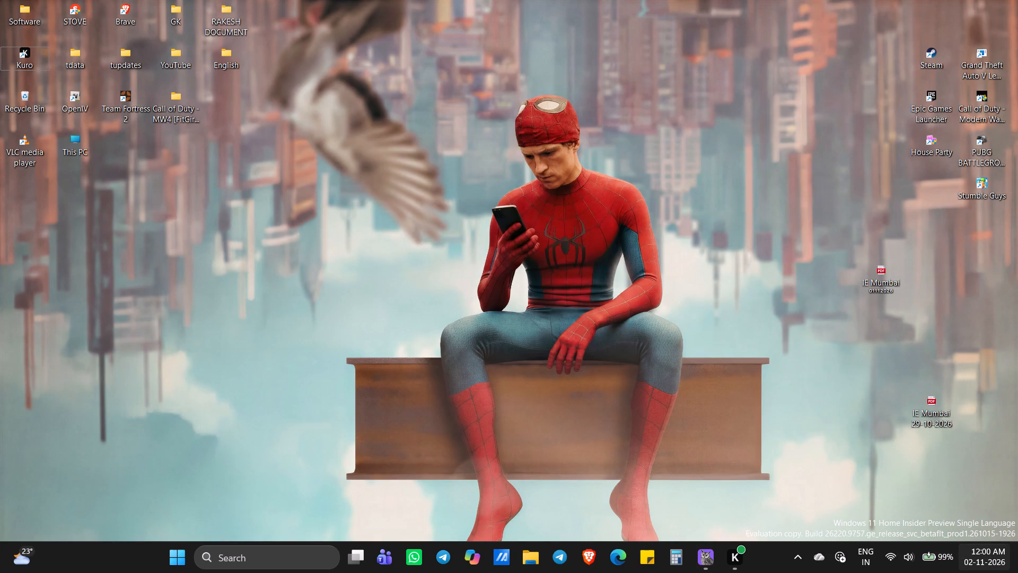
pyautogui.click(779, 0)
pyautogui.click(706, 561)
# Play the joined second gameplay segment from about 00:00:53 through to the Try Again death screen.
pyautogui.scroll(-1, 665, 457)
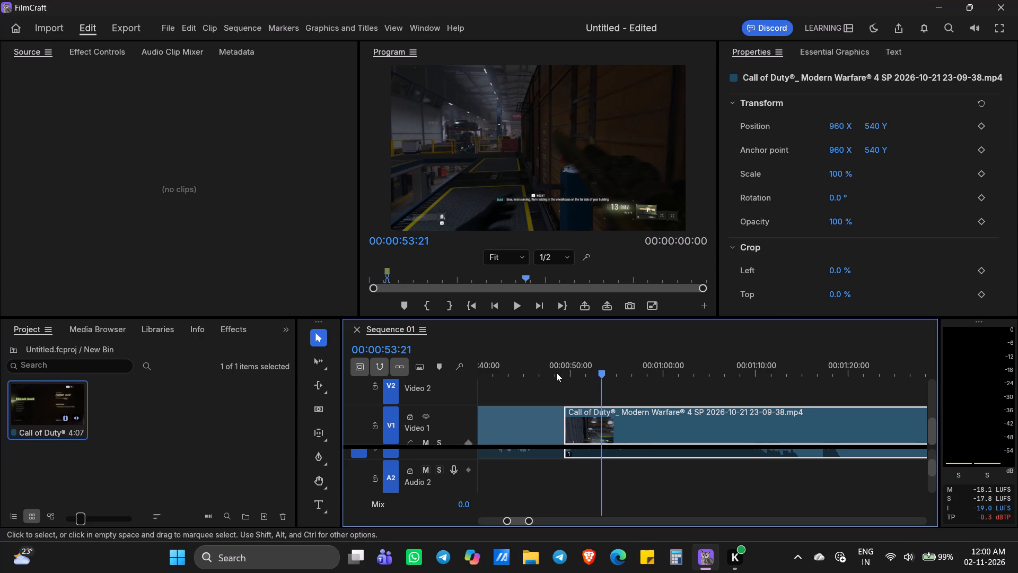
pyautogui.press('space')
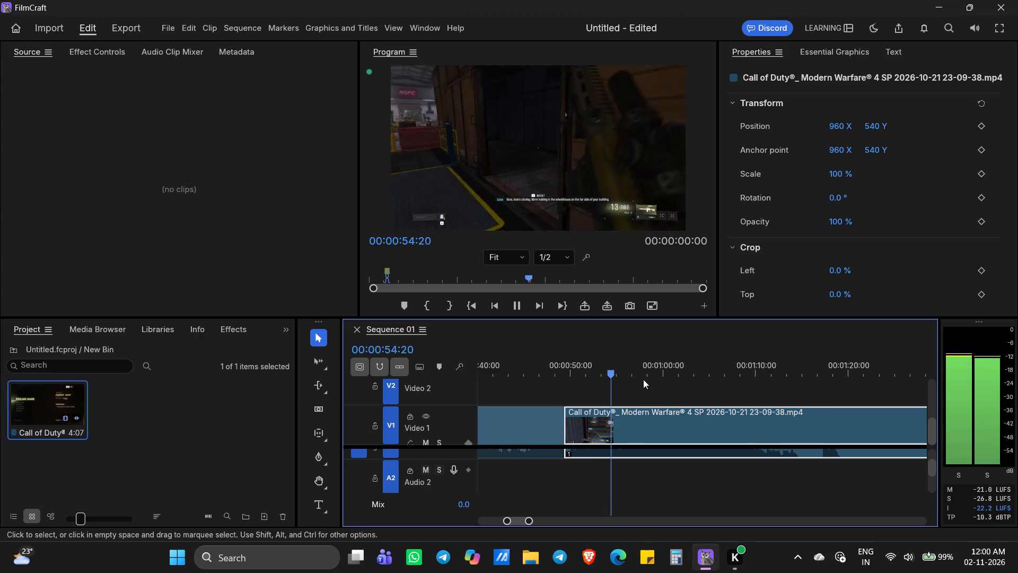
pyautogui.click(611, 368)
pyautogui.moveTo(615, 374); pyautogui.dragTo(528, 376)
pyautogui.doubleClick(524, 375)
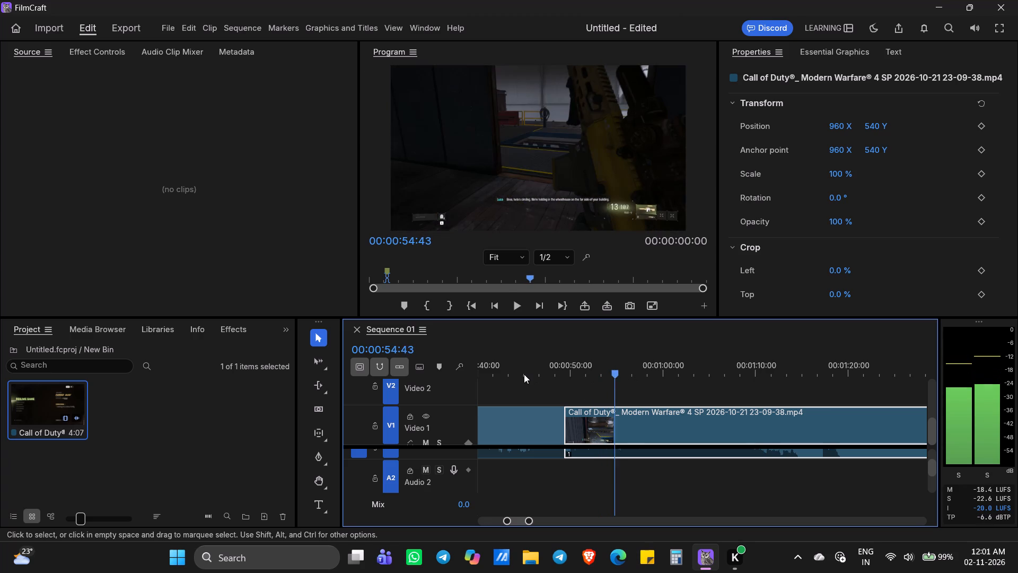
pyautogui.press('space')
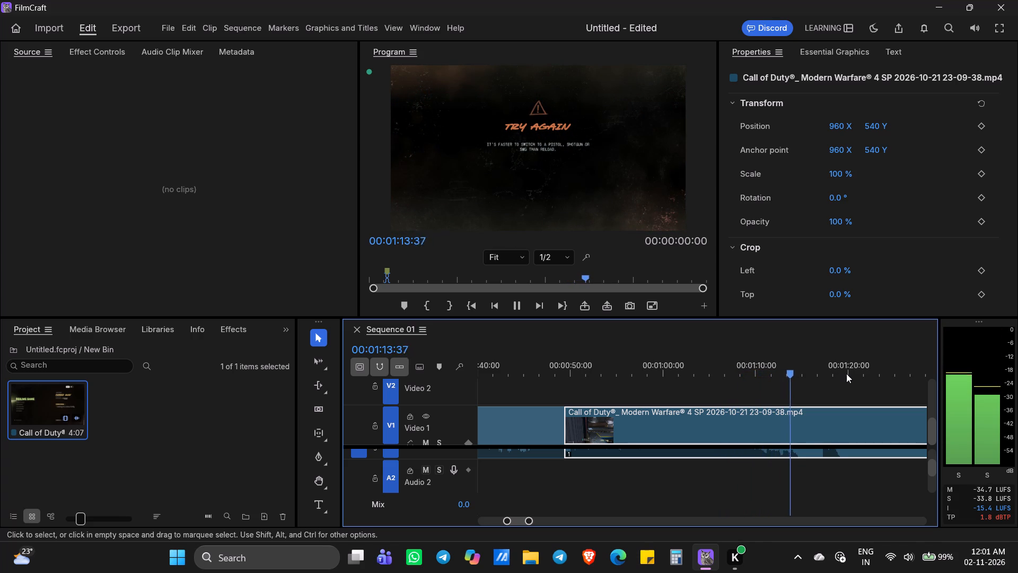
# Add a sequence marker at 00:01:15:16, just after the Try Again screen.
pyautogui.click(805, 374)
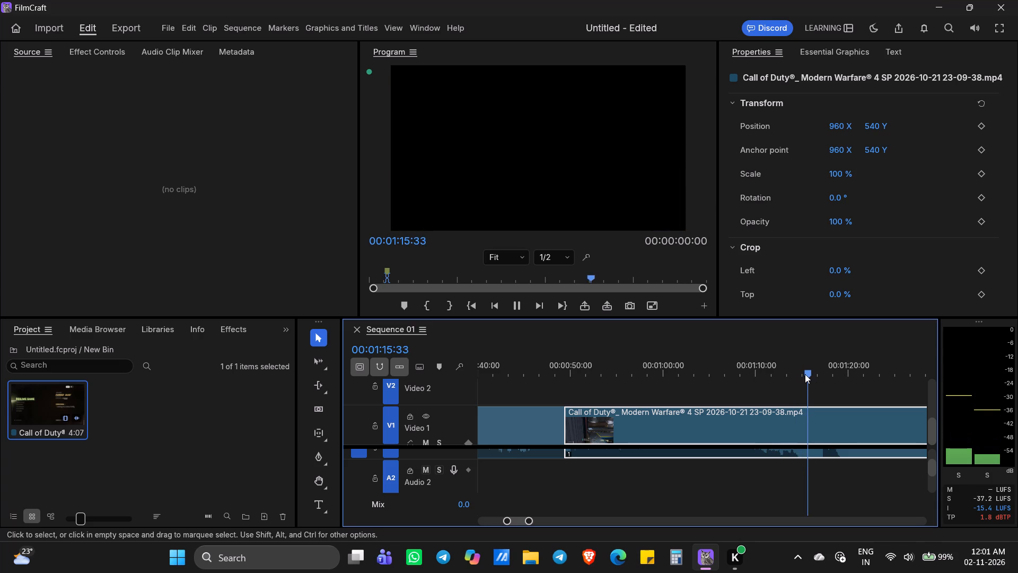
pyautogui.click(404, 310)
# Find the moment shortly before the death screen and split the second gameplay segment on Video 1 at 00:01:06:47.
pyautogui.press('space')
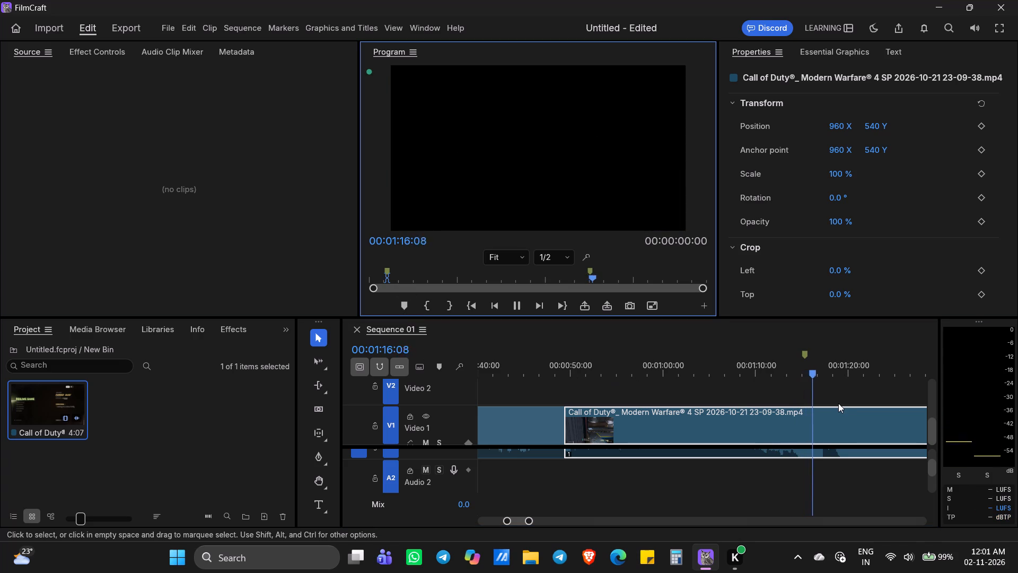
pyautogui.click(893, 377)
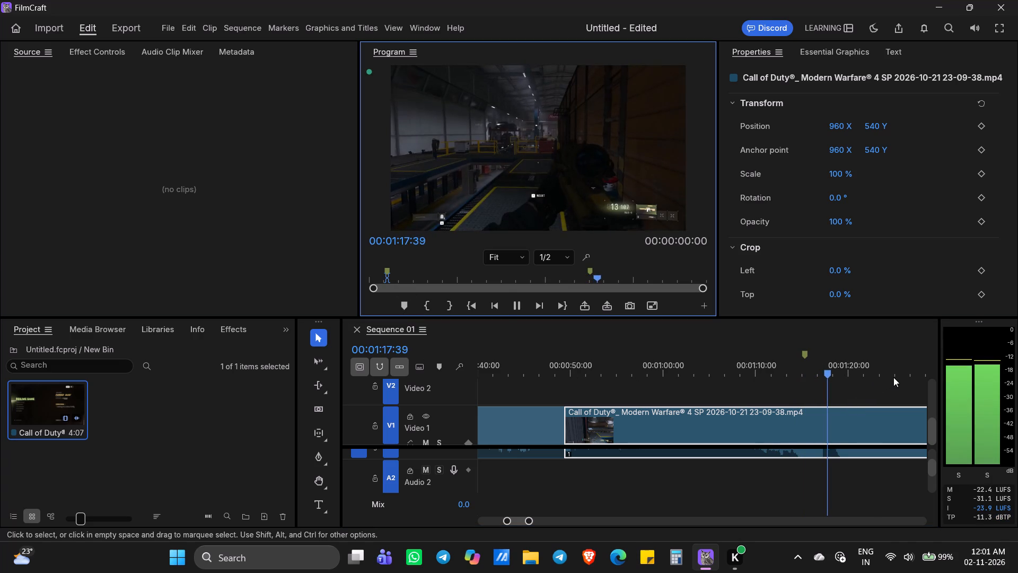
pyautogui.click(833, 372)
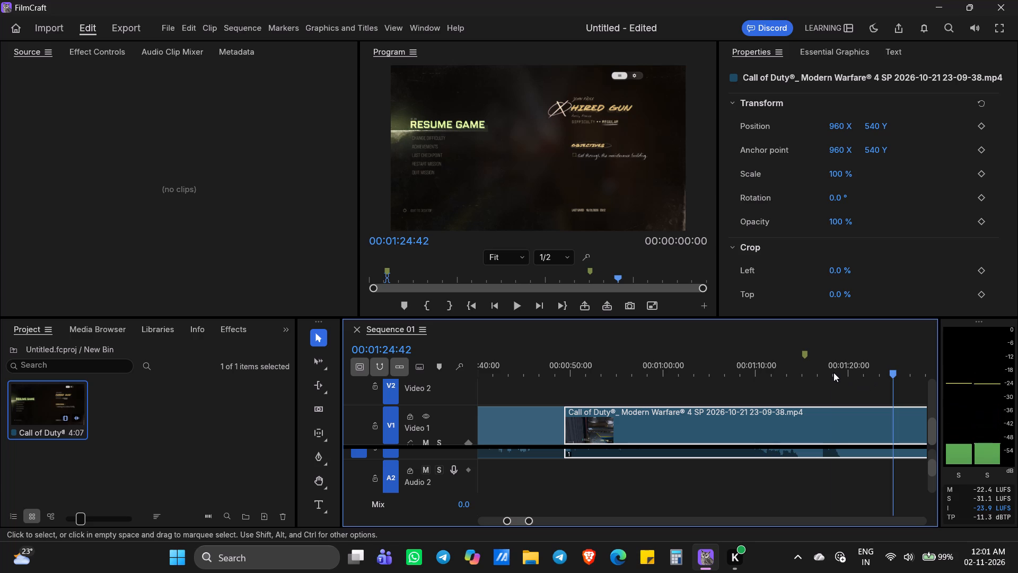
pyautogui.press('space')
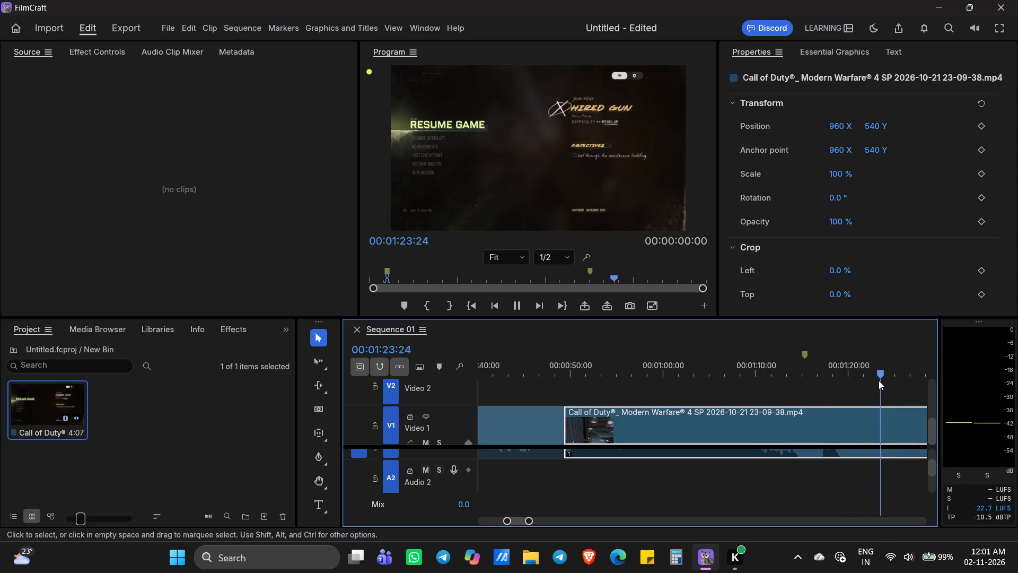
pyautogui.click(813, 367)
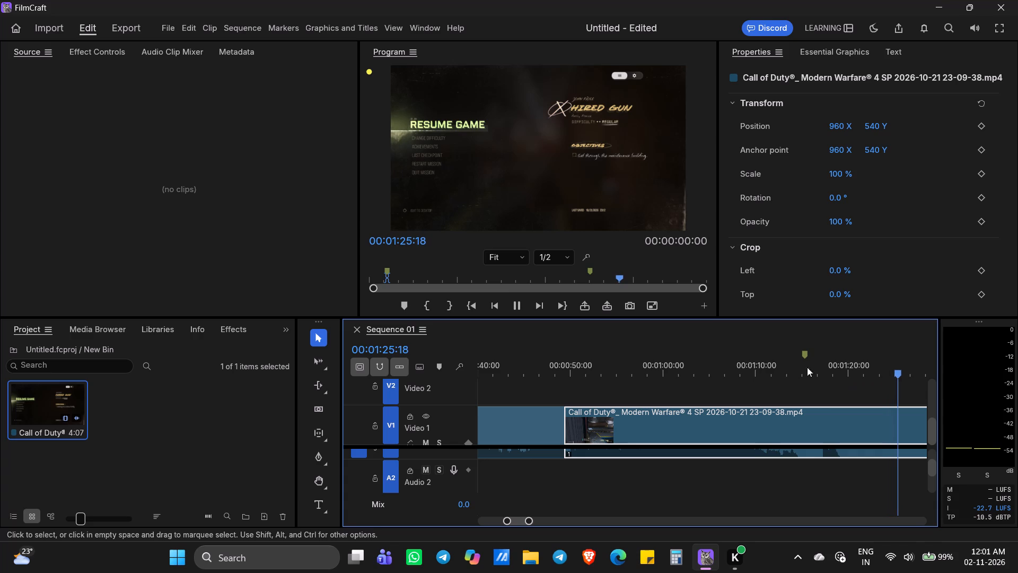
pyautogui.click(761, 372)
pyautogui.click(748, 375)
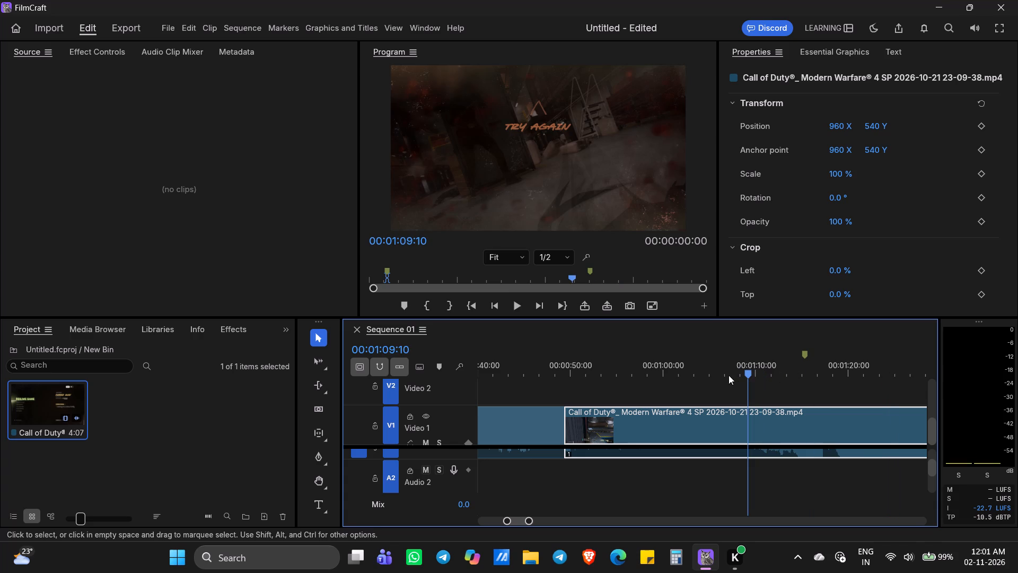
pyautogui.click(729, 375)
pyautogui.click(708, 375)
pyautogui.click(730, 377)
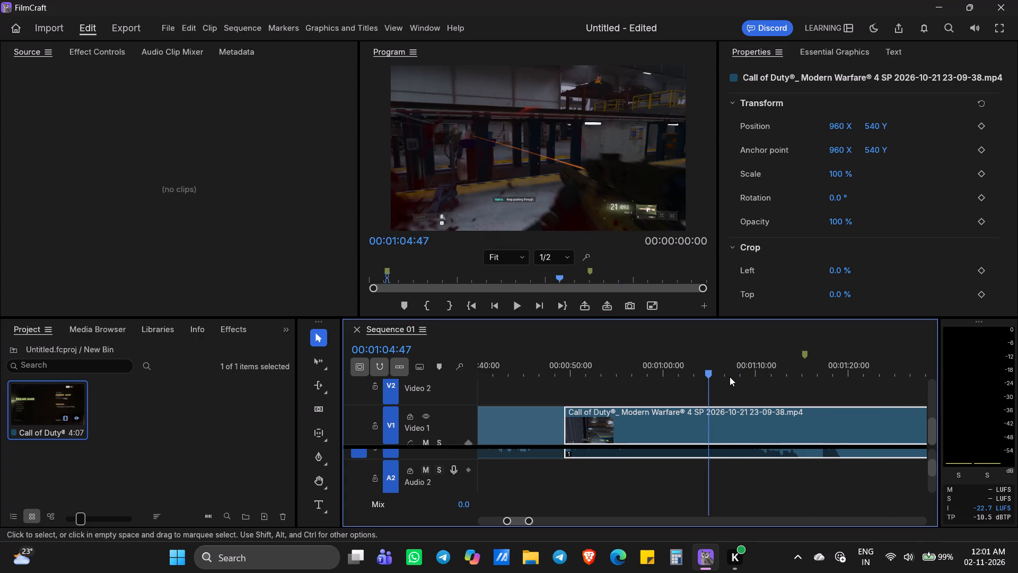
pyautogui.click(740, 377)
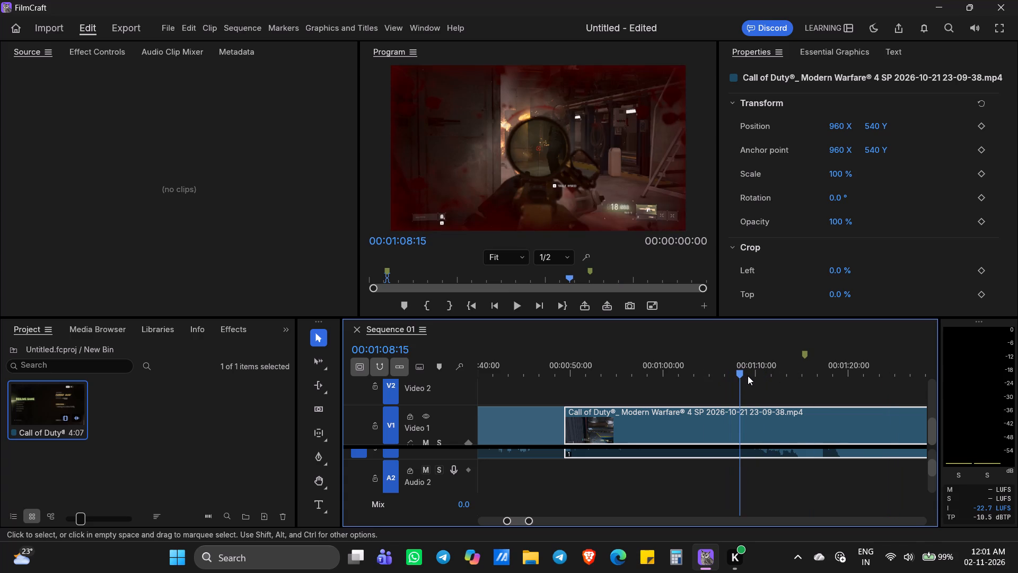
pyautogui.click(727, 375)
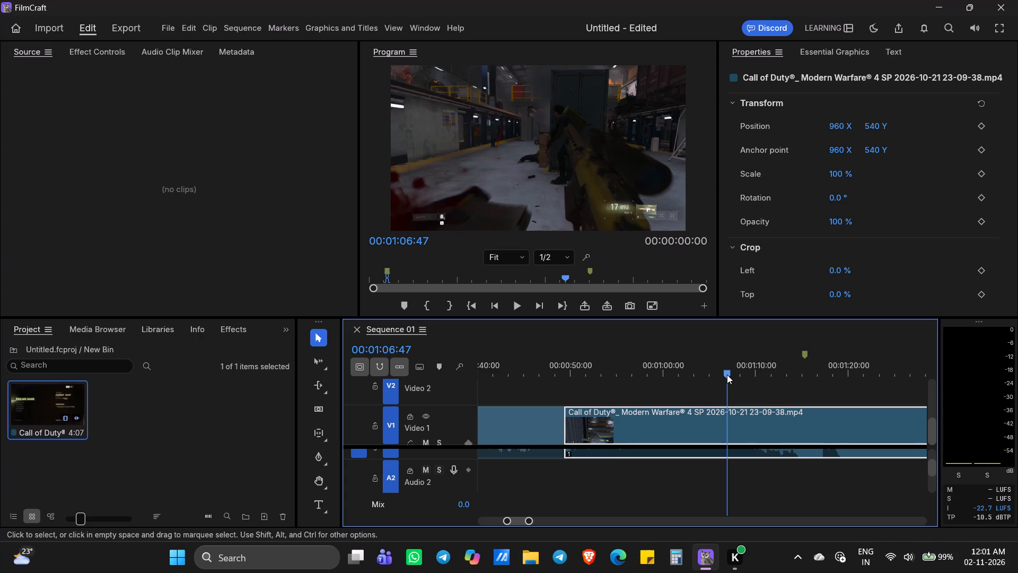
pyautogui.press('c')
pyautogui.click(725, 420)
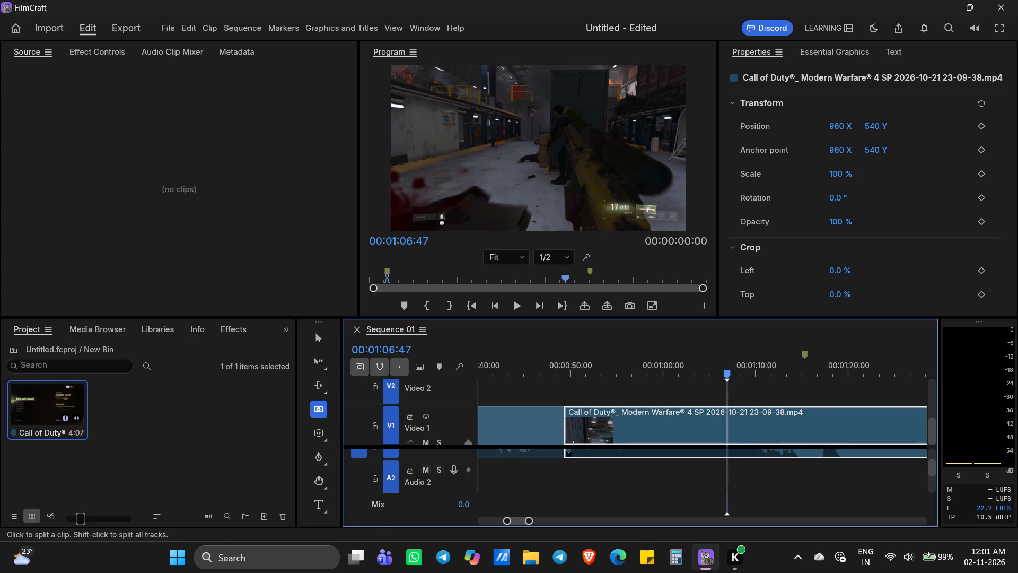
# Split the gameplay clip on Video 1 at the 00:01:15:16 marker and clear the Try Again death section between the two cuts.
pyautogui.press('space')
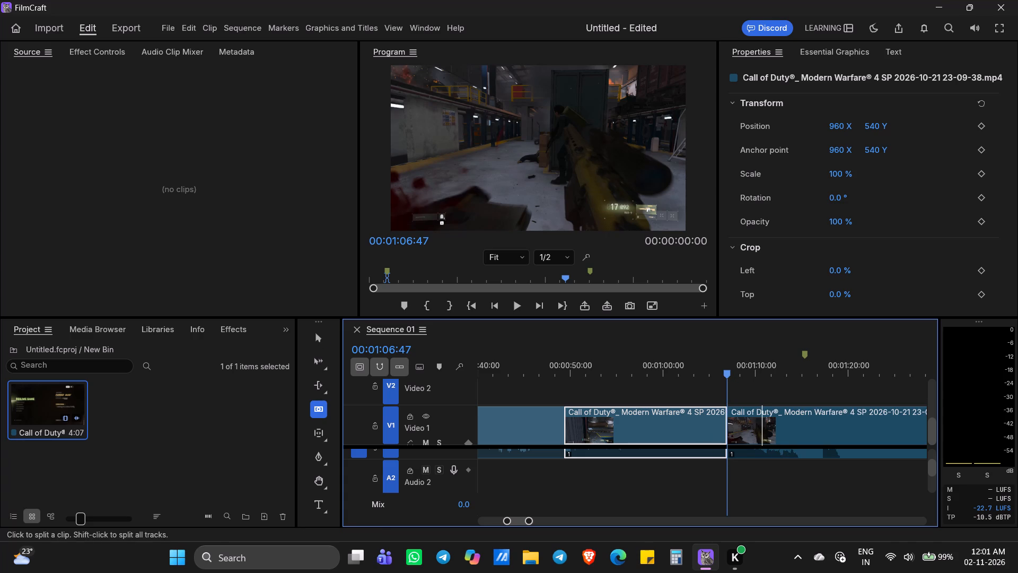
pyautogui.click(802, 424)
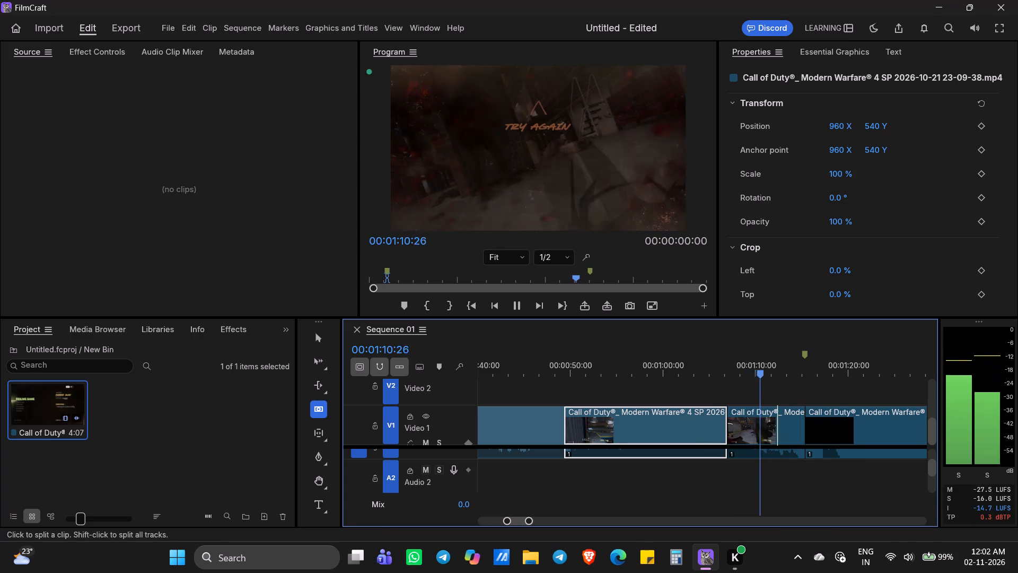
pyautogui.rightClick(777, 428)
pyautogui.click(824, 99)
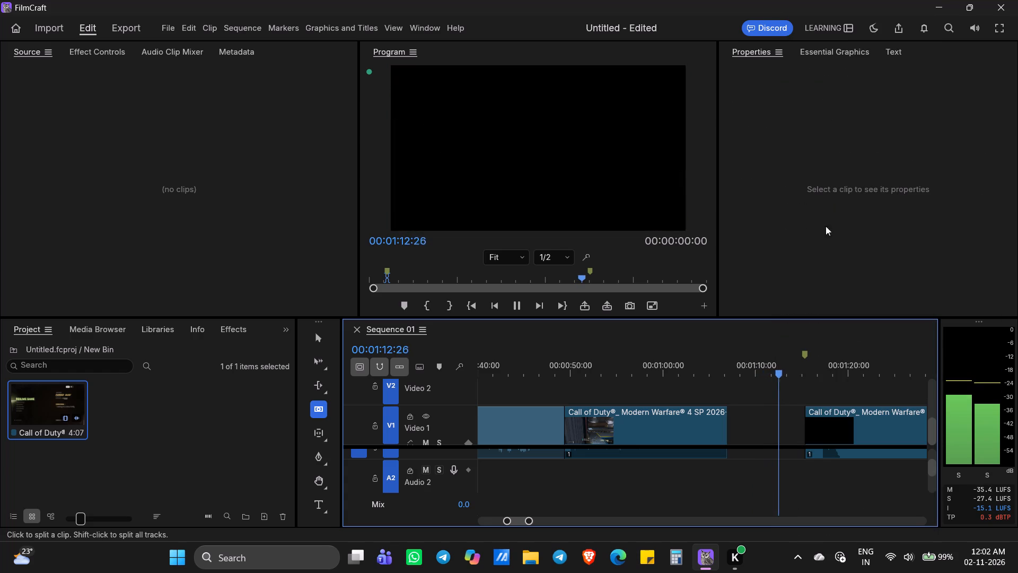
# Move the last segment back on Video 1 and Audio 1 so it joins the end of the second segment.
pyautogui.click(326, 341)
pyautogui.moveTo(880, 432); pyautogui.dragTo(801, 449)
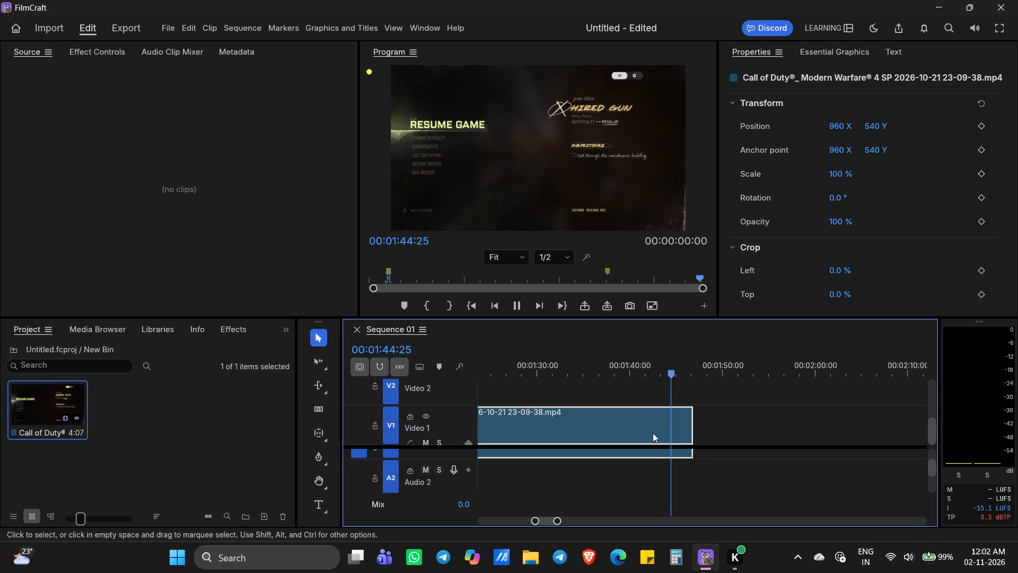
# Clear the last segment, which runs up to the Resume Game pause menu, from Video 1 and Audio 1.
pyautogui.keyDown('shift'); pyautogui.scroll(13, 652, 426); pyautogui.keyUp('shift')
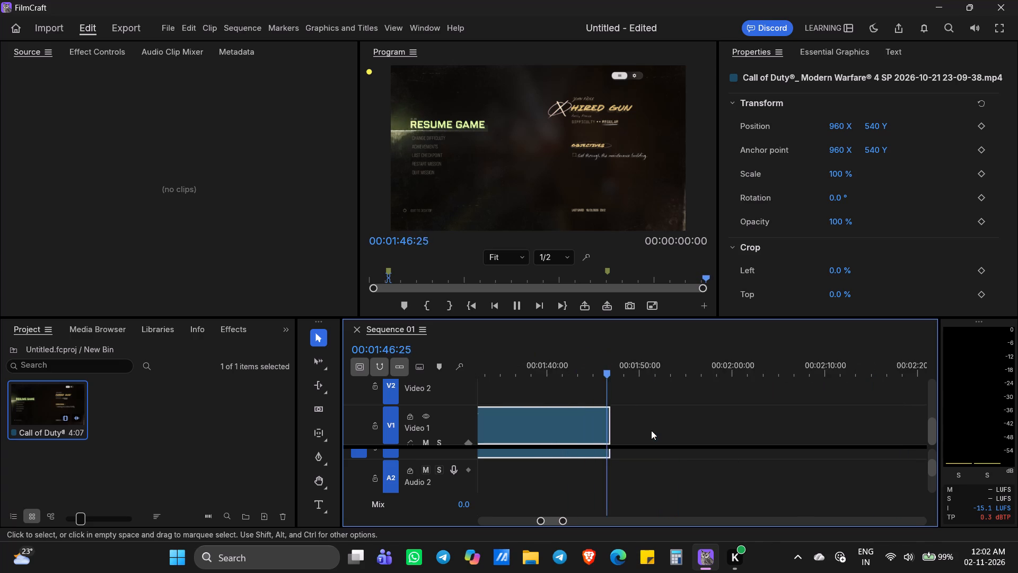
pyautogui.keyDown('shift'); pyautogui.scroll(-4, 674, 433); pyautogui.keyUp('shift')
pyautogui.keyDown('shift'); pyautogui.scroll(14, 674, 433); pyautogui.keyUp('shift')
pyautogui.rightClick(673, 439)
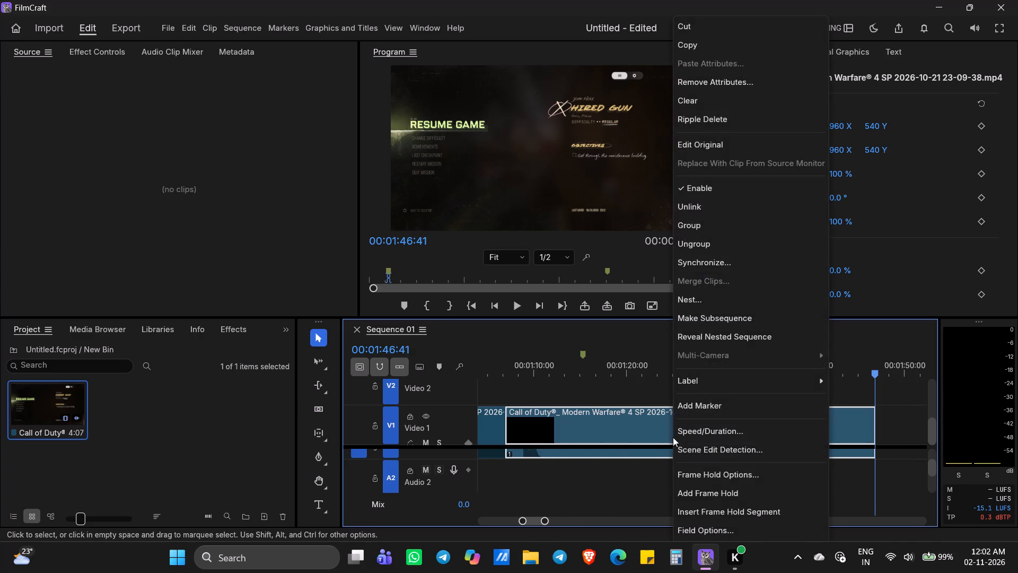
pyautogui.click(709, 103)
# Look over the remaining segments on the timeline and play the second one from about 00:01:01 to its end.
pyautogui.keyDown('shift'); pyautogui.scroll(6, 614, 439); pyautogui.keyUp('shift')
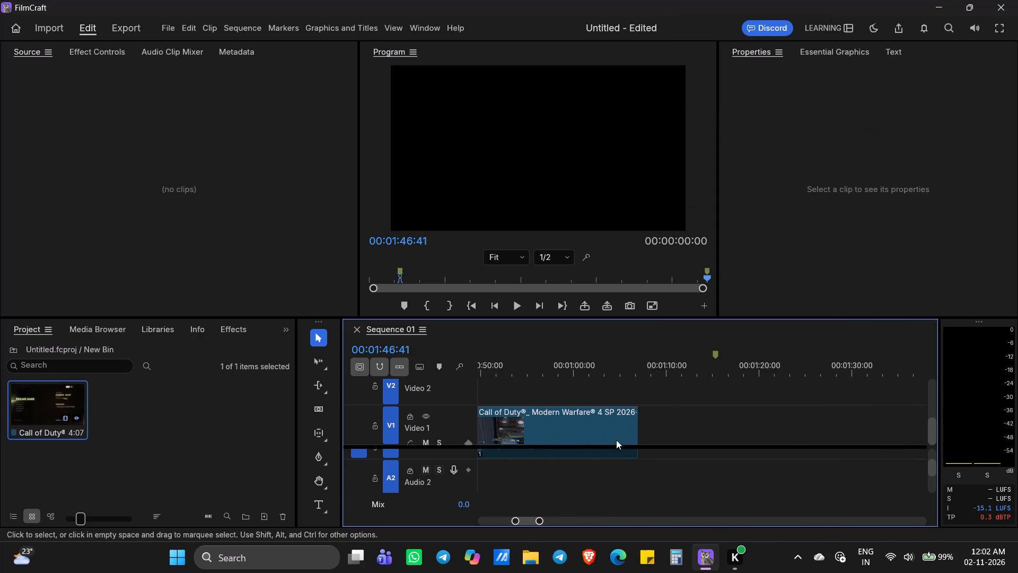
pyautogui.keyDown('shift'); pyautogui.scroll(20, 616, 440); pyautogui.keyUp('shift')
pyautogui.keyDown('shift'); pyautogui.scroll(2, 616, 440); pyautogui.keyUp('shift')
pyautogui.scroll(-8, 707, 444)
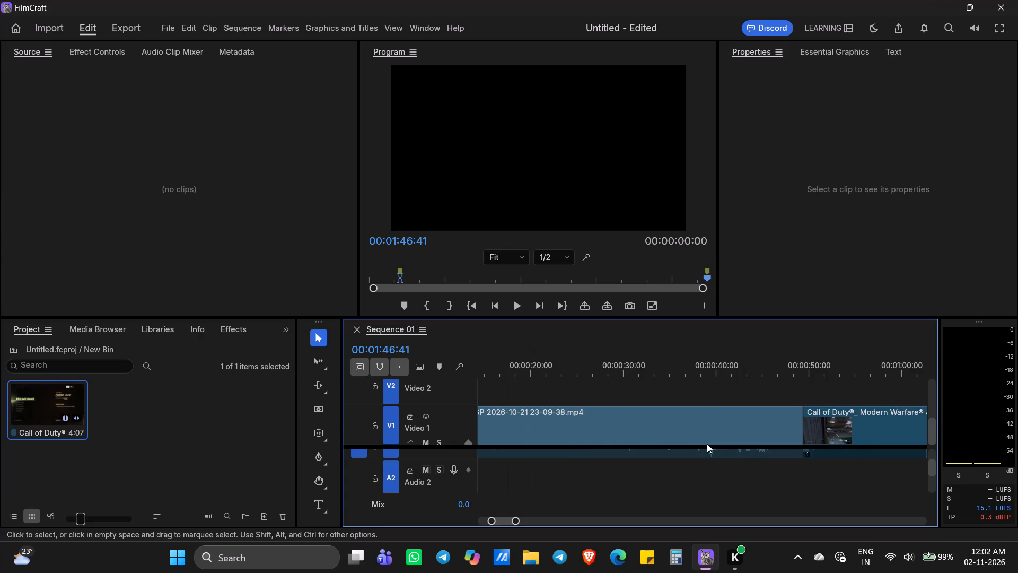
pyautogui.scroll(-9, 707, 444)
pyautogui.keyDown('shift'); pyautogui.scroll(-4, 616, 418); pyautogui.keyUp('shift')
pyautogui.keyDown('shift'); pyautogui.scroll(4, 619, 418); pyautogui.keyUp('shift')
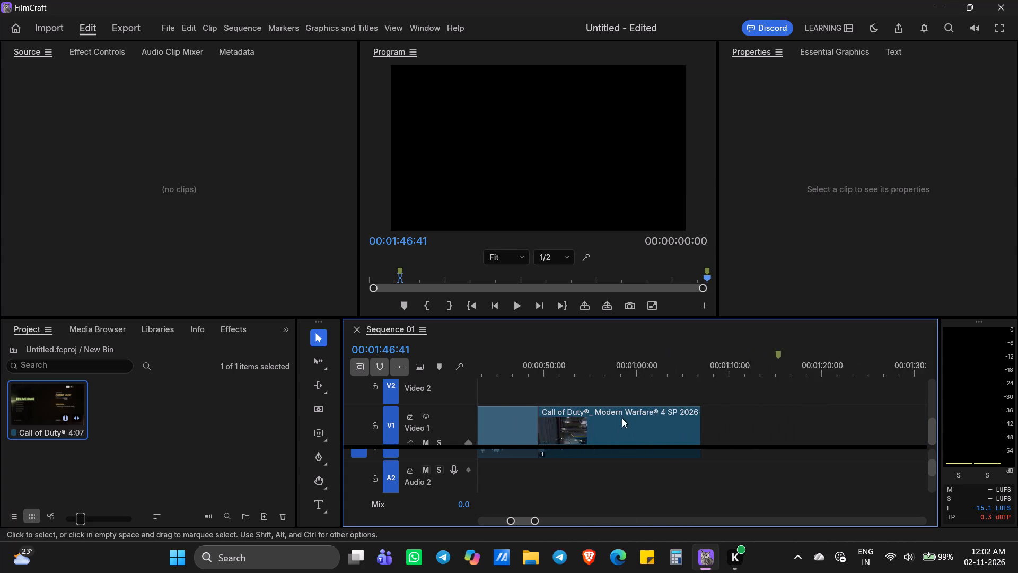
pyautogui.keyDown('shift'); pyautogui.scroll(20, 622, 418); pyautogui.keyUp('shift')
pyautogui.keyDown('shift'); pyautogui.scroll(3, 622, 418); pyautogui.keyUp('shift')
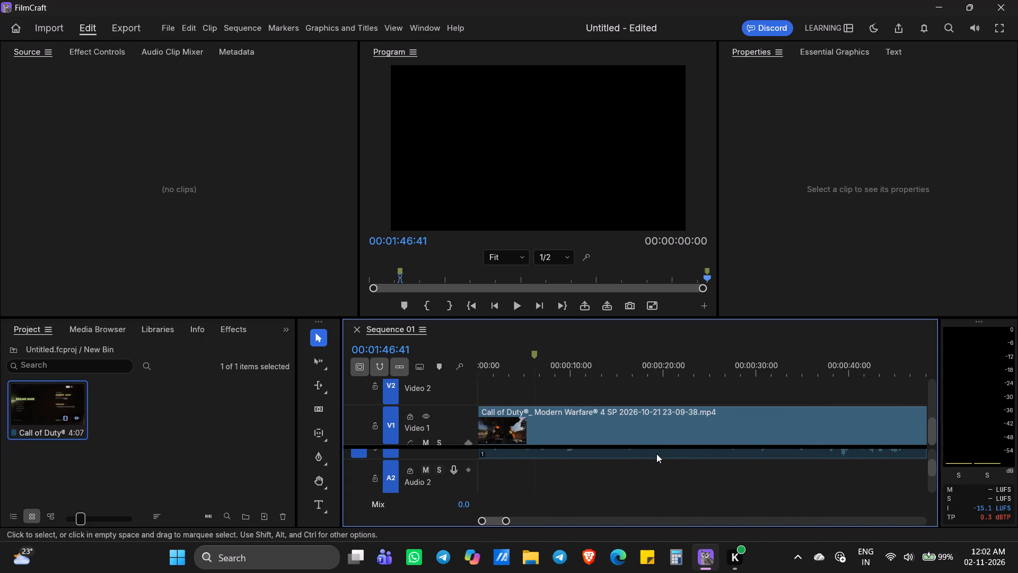
pyautogui.keyDown('ctrl'); pyautogui.scroll(-3, 656, 454); pyautogui.keyUp('ctrl')
pyautogui.scroll(3, 656, 452)
pyautogui.keyDown('shift'); pyautogui.scroll(-17, 657, 451); pyautogui.keyUp('shift')
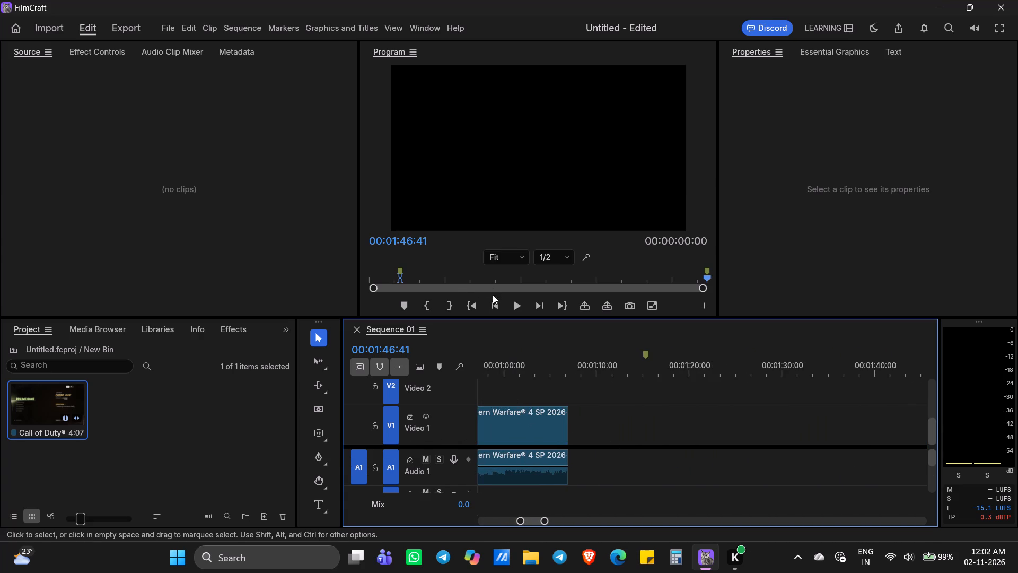
pyautogui.keyDown('shift'); pyautogui.scroll(-4, 551, 426); pyautogui.keyUp('shift')
pyautogui.keyDown('shift'); pyautogui.scroll(10, 543, 409); pyautogui.keyUp('shift')
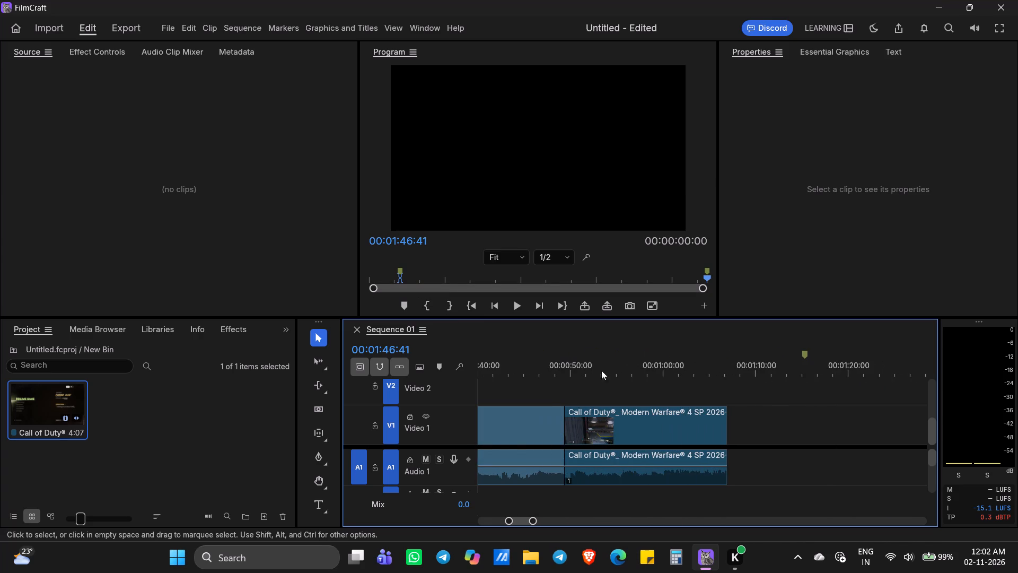
pyautogui.doubleClick(662, 368)
pyautogui.doubleClick(675, 374)
pyautogui.press('space')
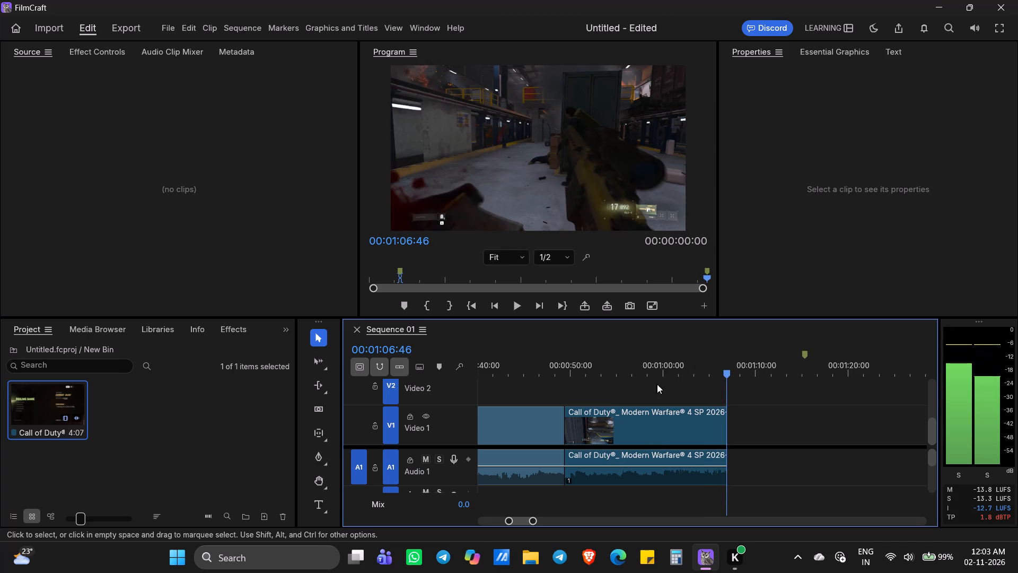
# Apply the default transition at the Video 1 cut between the first and second gameplay segments, at 00:00:49:19.
pyautogui.keyDown('shift'); pyautogui.scroll(20, 662, 445); pyautogui.keyUp('shift')
pyautogui.keyDown('shift'); pyautogui.scroll(10, 662, 445); pyautogui.keyUp('shift')
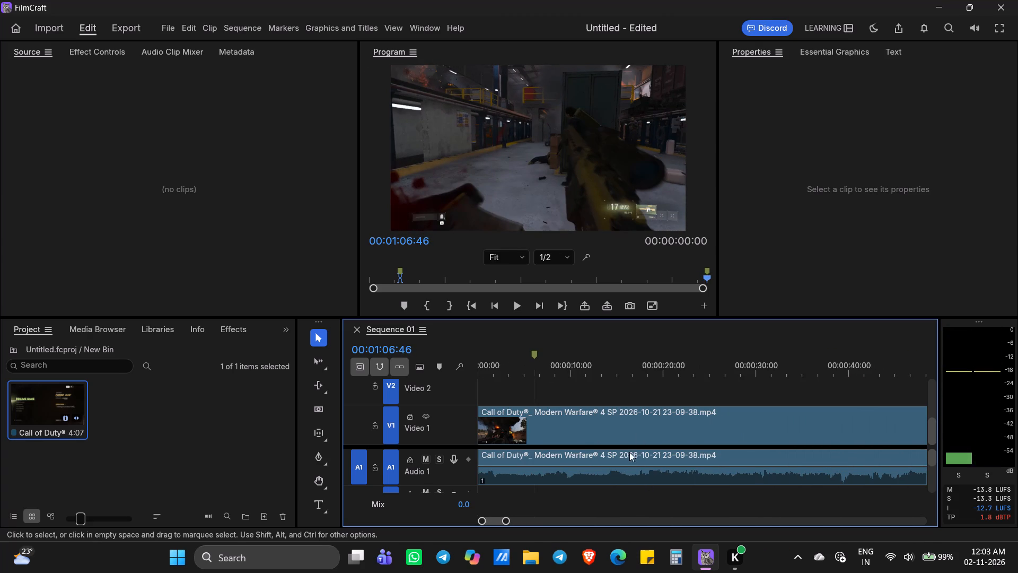
pyautogui.keyDown('shift'); pyautogui.scroll(-10, 580, 435); pyautogui.keyUp('shift')
pyautogui.click(666, 422)
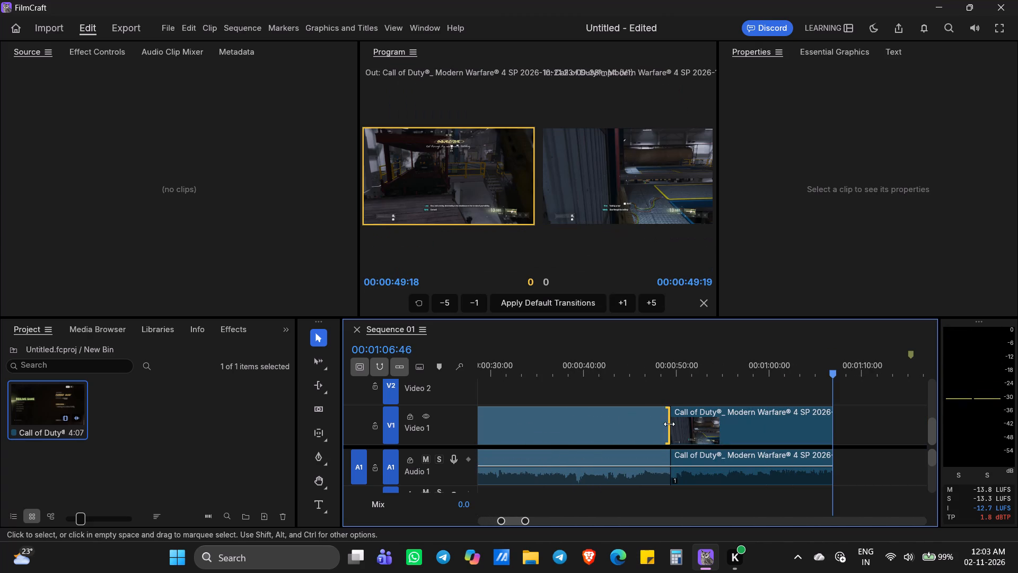
pyautogui.click(672, 426)
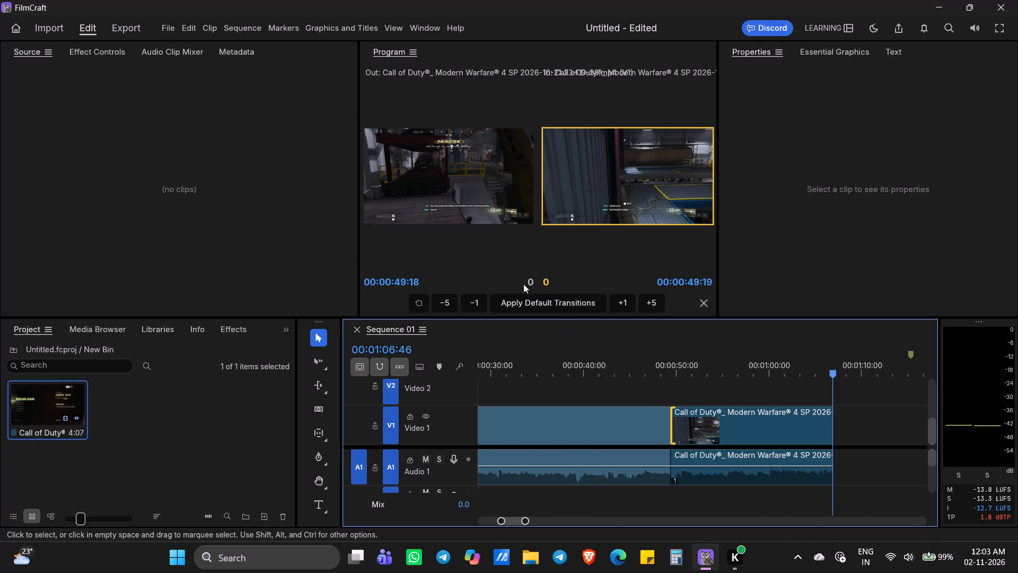
pyautogui.click(558, 307)
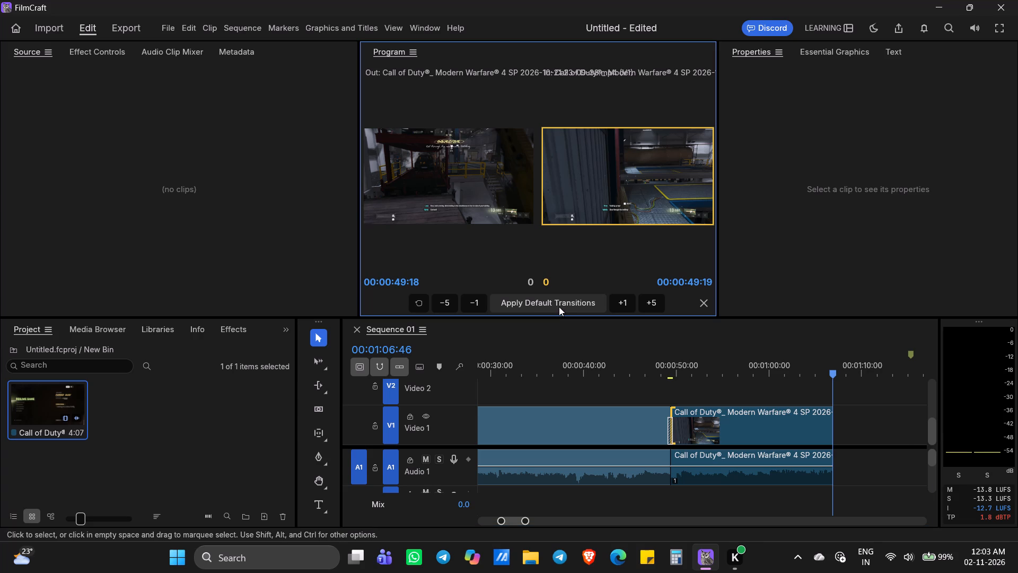
pyautogui.click(560, 305)
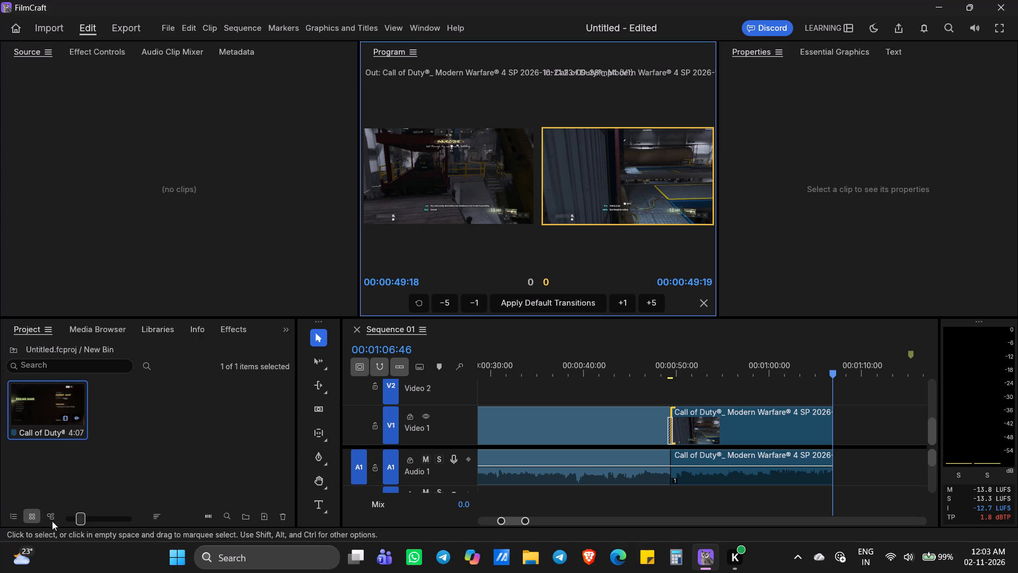
pyautogui.rightClick(507, 303)
pyautogui.click(508, 303)
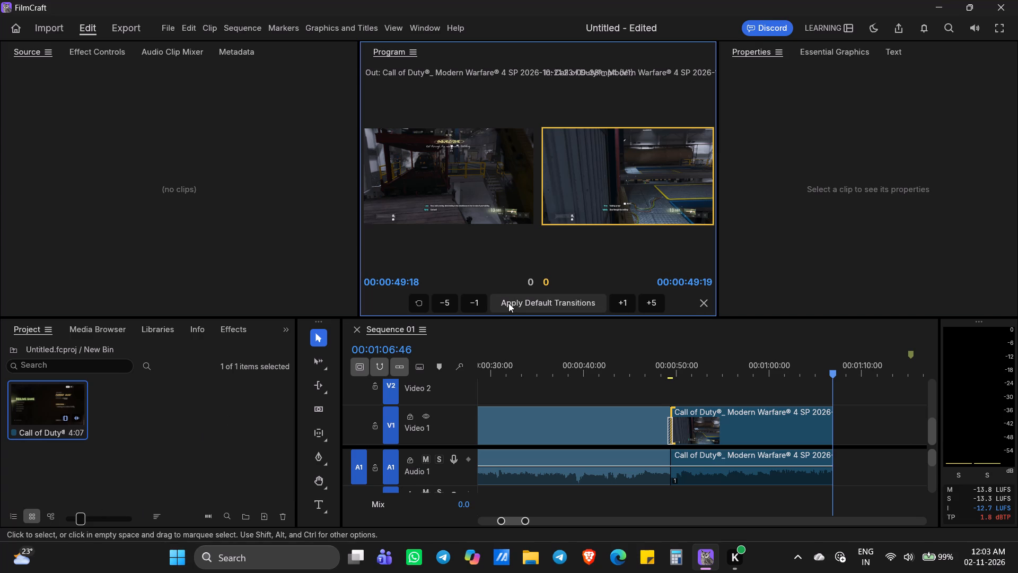
# Trim the start of the second segment by +1 frame at the cut and leave the trim view.
pyautogui.click(541, 281)
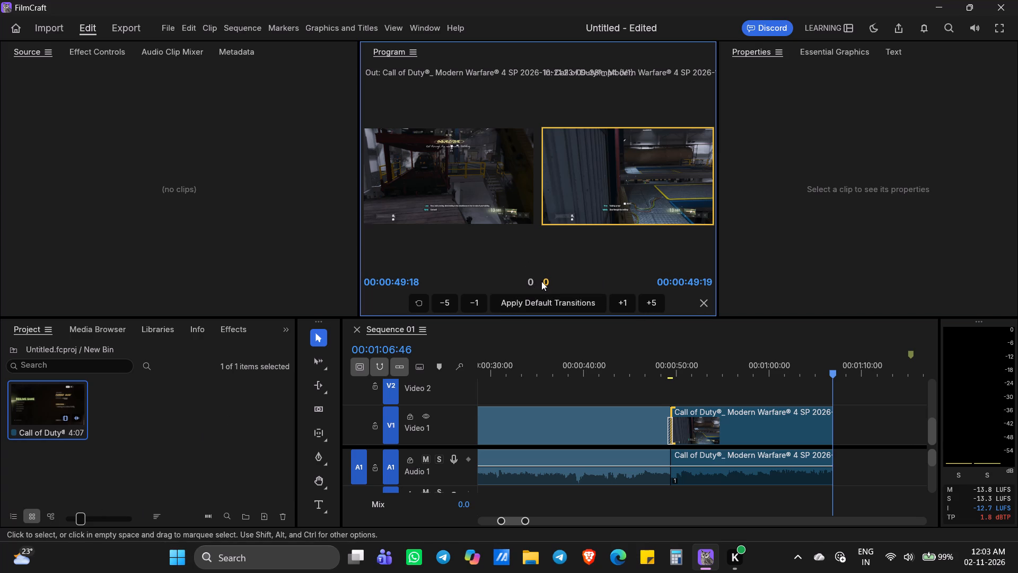
pyautogui.click(545, 283)
pyautogui.click(466, 308)
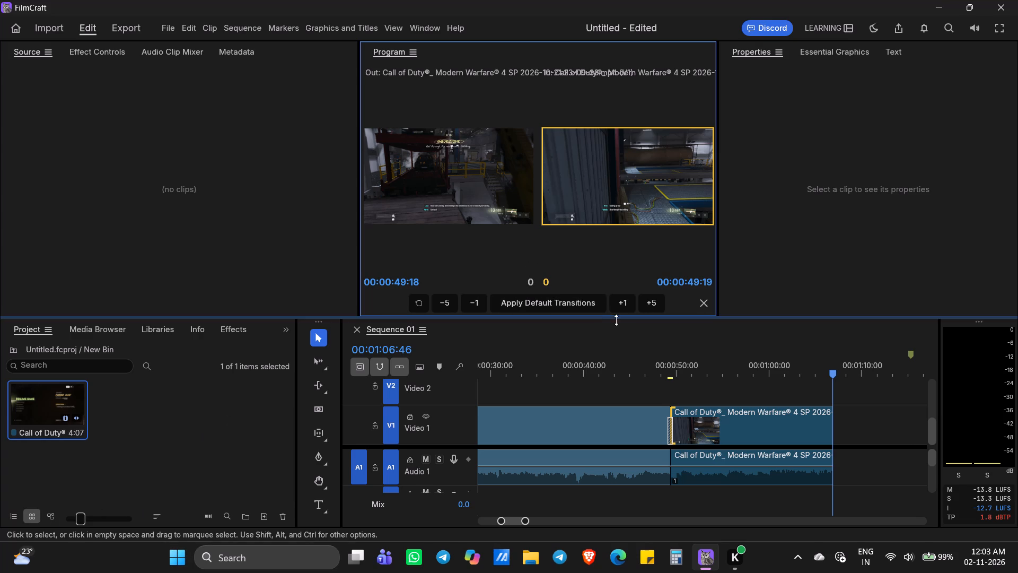
pyautogui.click(630, 306)
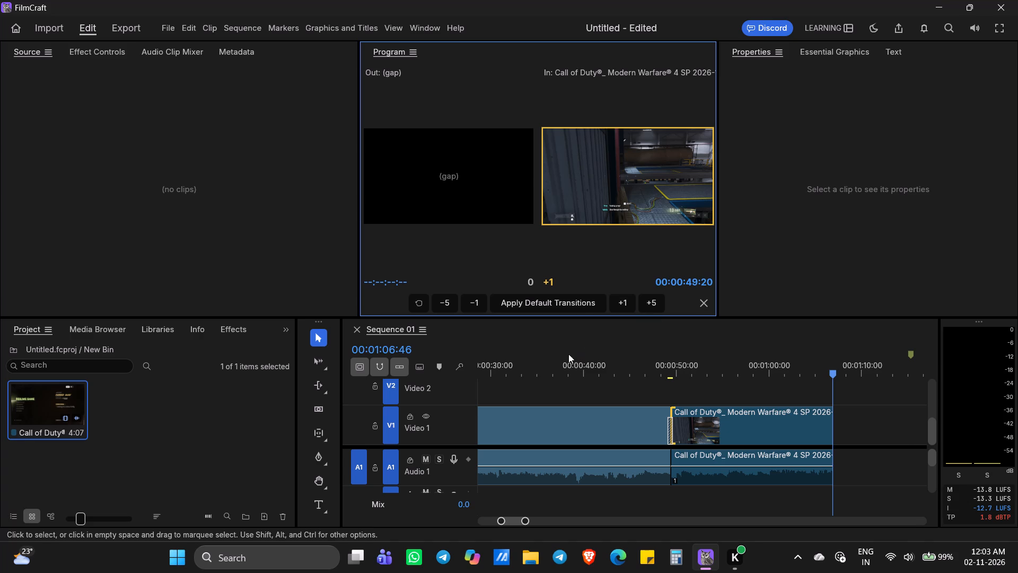
pyautogui.click(611, 381)
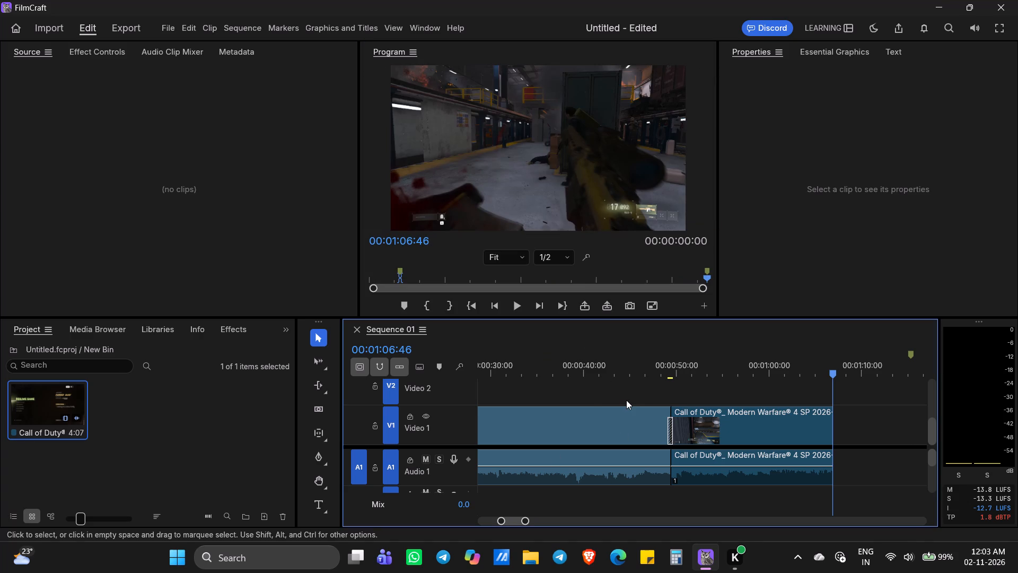
# Play the sequence from 00:00:46:08 across the transition to check the join between the two segments.
pyautogui.click(630, 389)
pyautogui.click(634, 383)
pyautogui.doubleClick(640, 376)
pyautogui.click(649, 375)
pyautogui.doubleClick(656, 375)
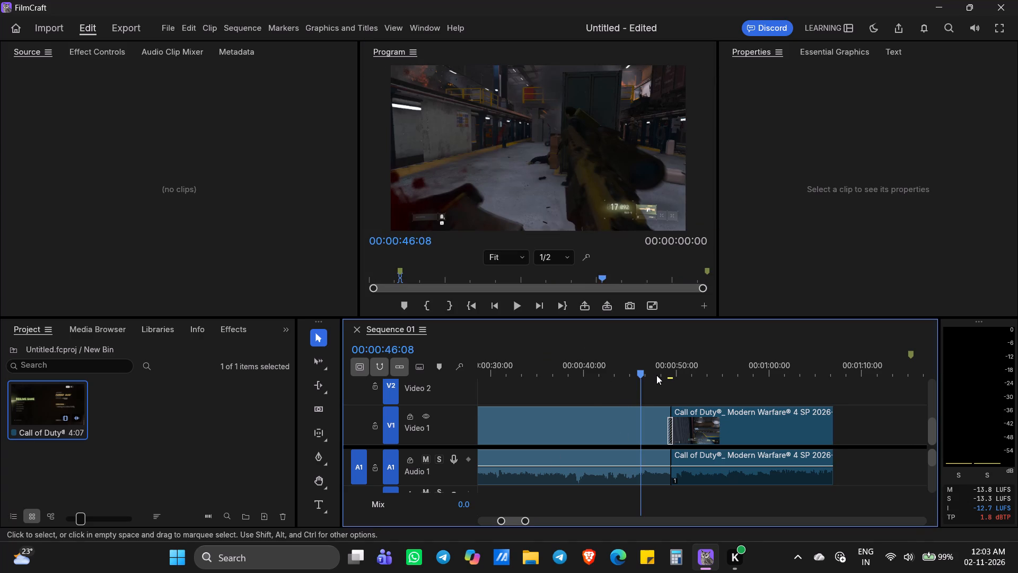
pyautogui.press('space')
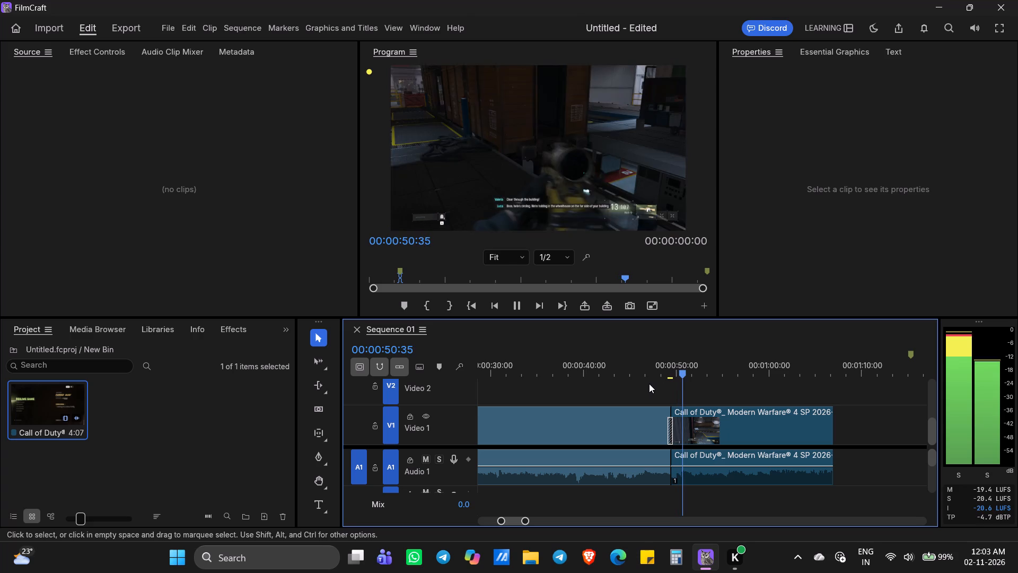
# Select the transition at the Video 1 cut and look through the commands available for it.
pyautogui.click(669, 420)
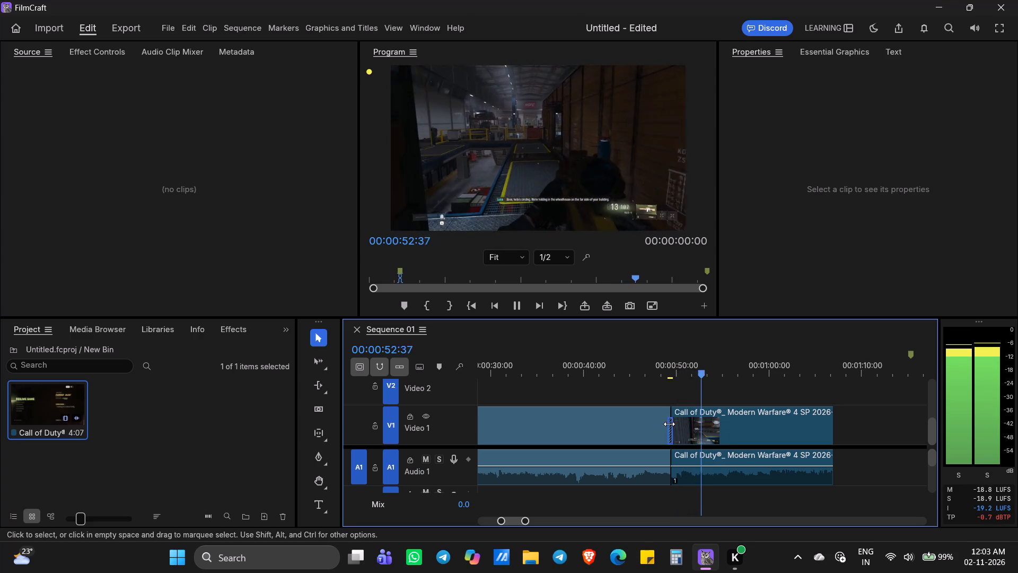
pyautogui.click(669, 426)
pyautogui.rightClick(669, 426)
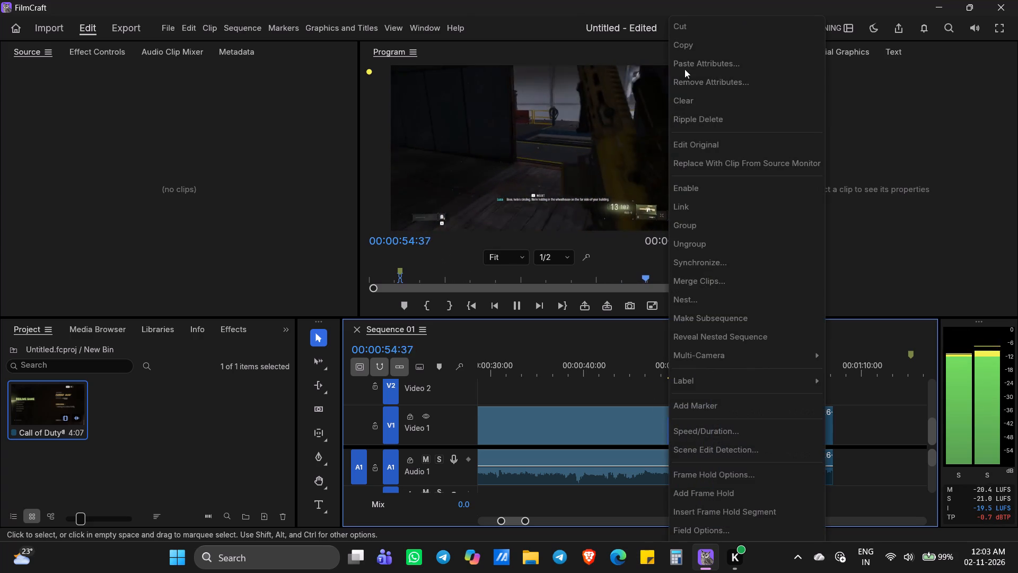
pyautogui.scroll(-4, 705, 210)
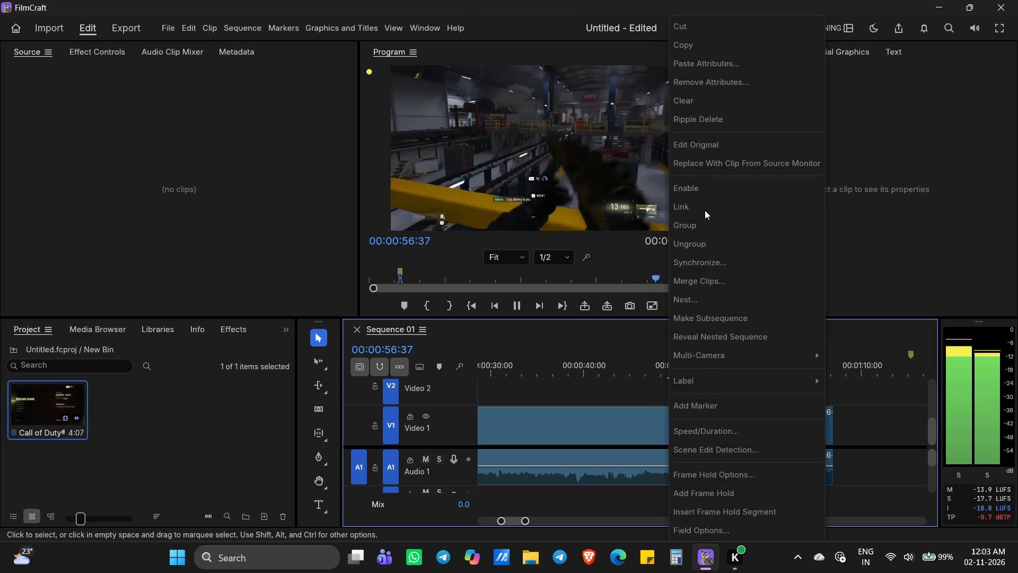
pyautogui.scroll(-4, 709, 230)
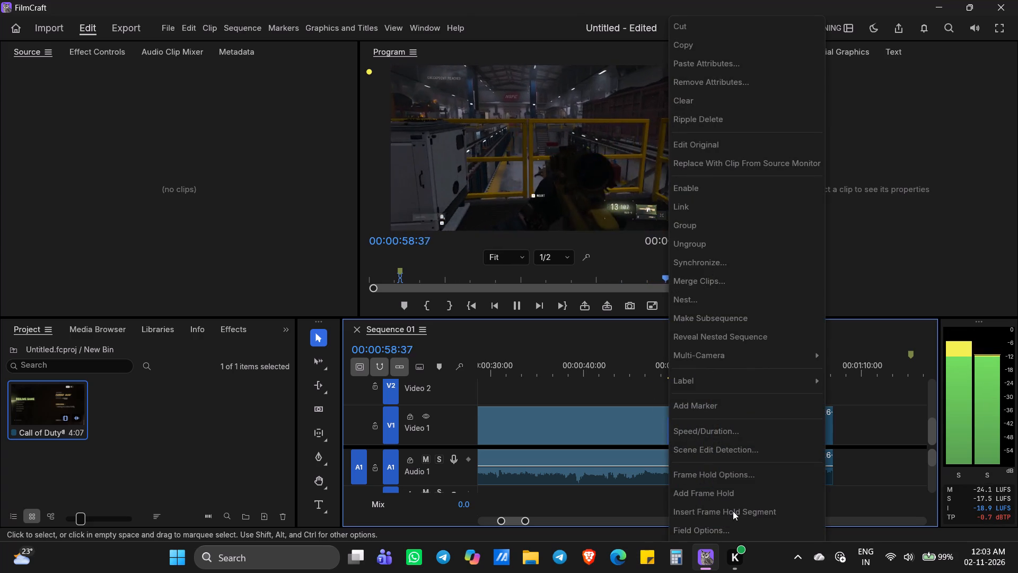
pyautogui.scroll(-5, 733, 511)
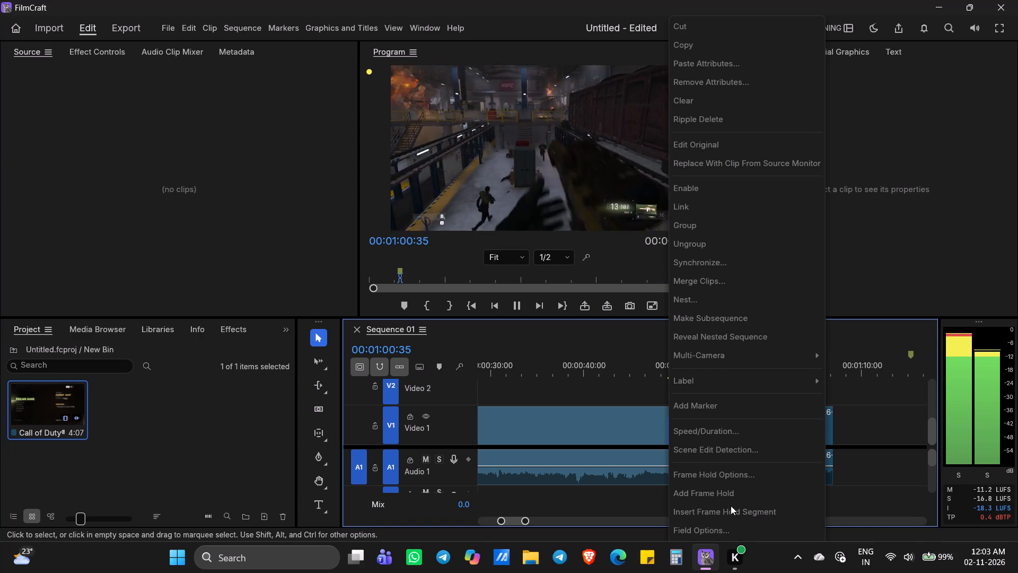
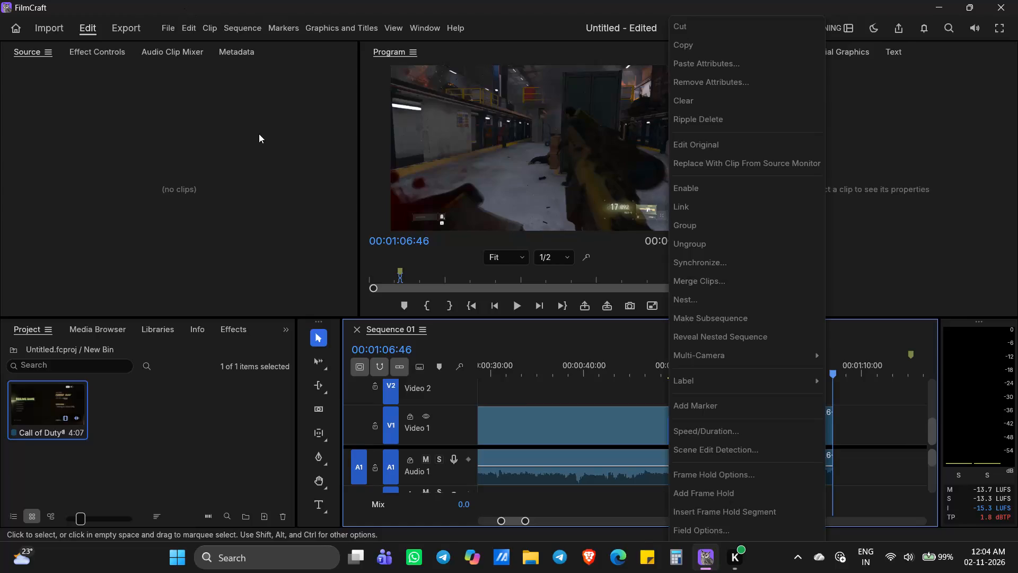
# Select the transition at the Video 1 cut between the two gameplay segments.
pyautogui.click(249, 166)
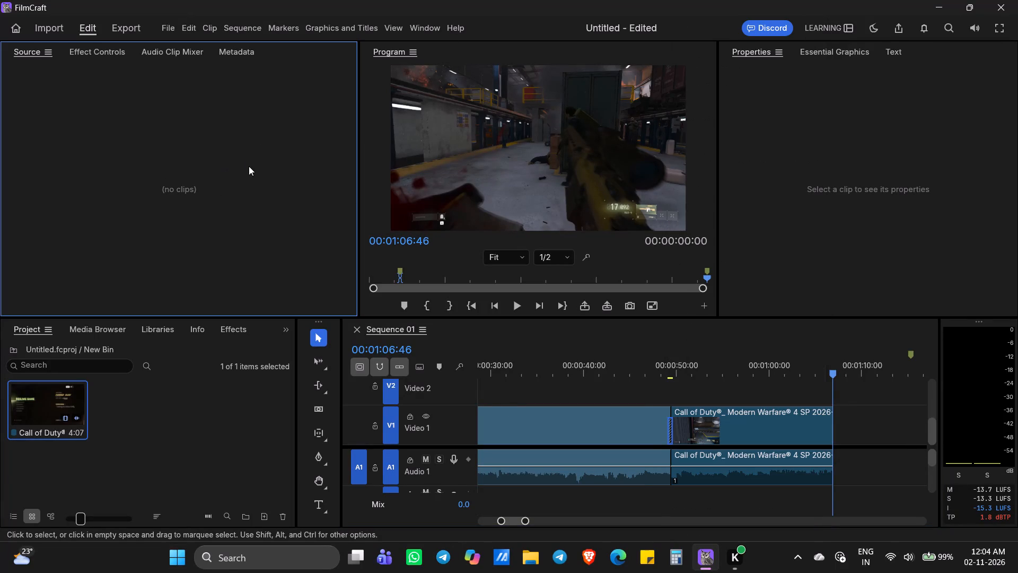
pyautogui.click(673, 437)
pyautogui.click(669, 436)
pyautogui.click(669, 436)
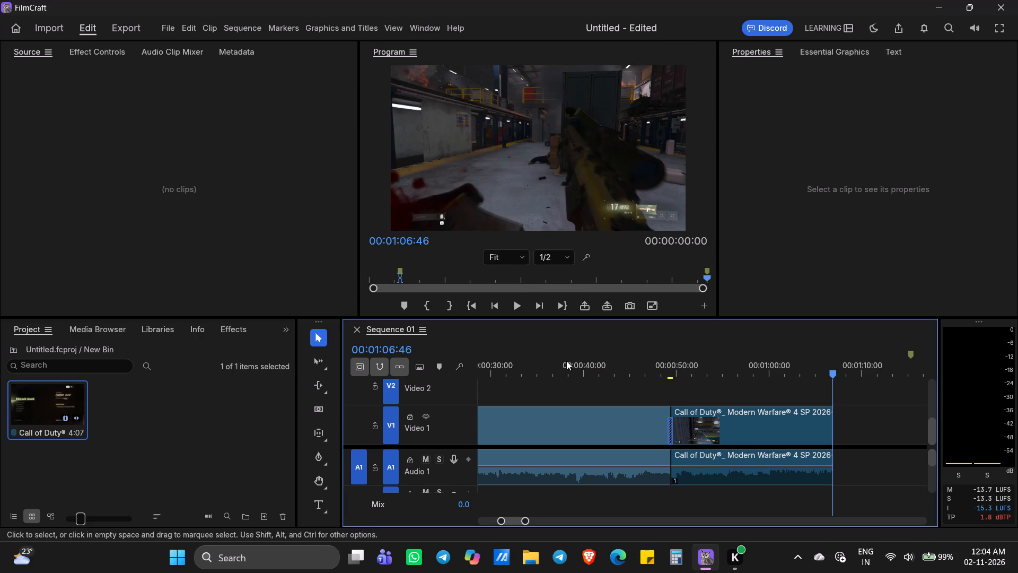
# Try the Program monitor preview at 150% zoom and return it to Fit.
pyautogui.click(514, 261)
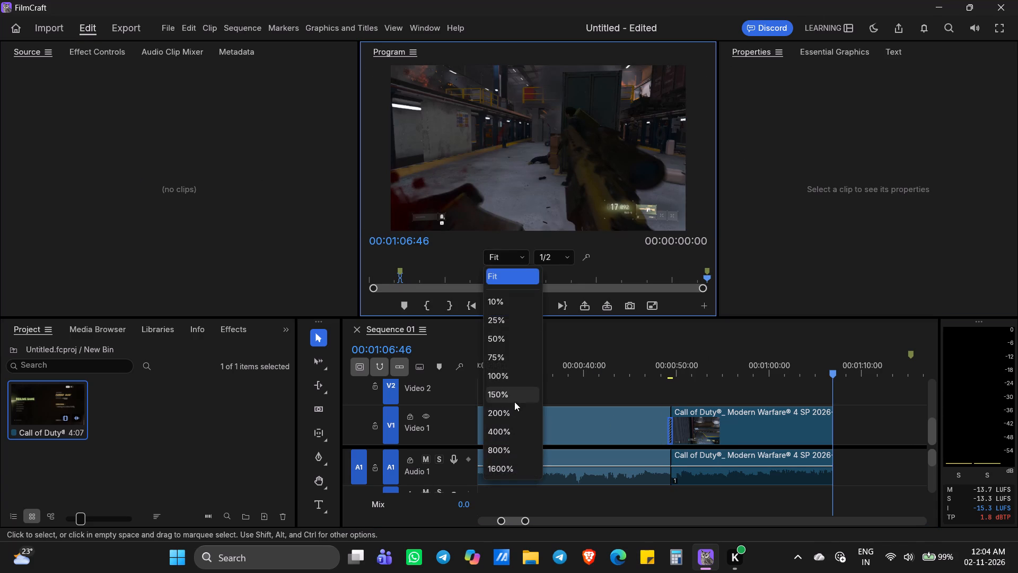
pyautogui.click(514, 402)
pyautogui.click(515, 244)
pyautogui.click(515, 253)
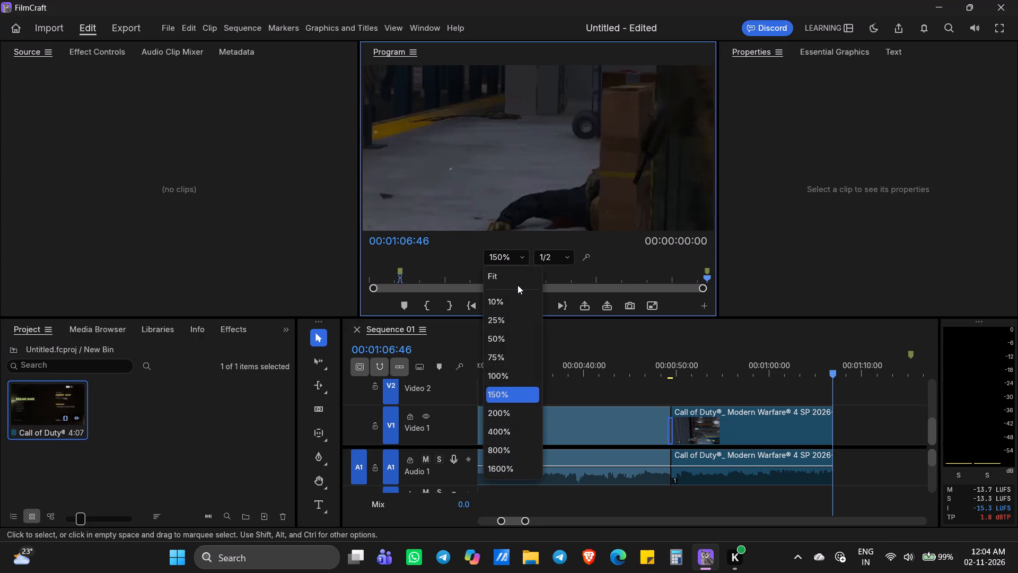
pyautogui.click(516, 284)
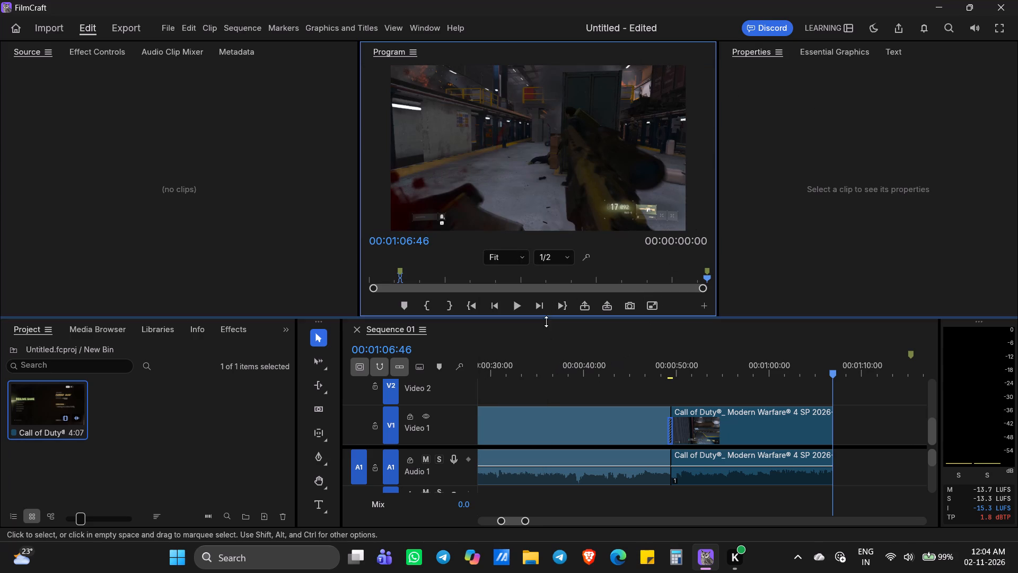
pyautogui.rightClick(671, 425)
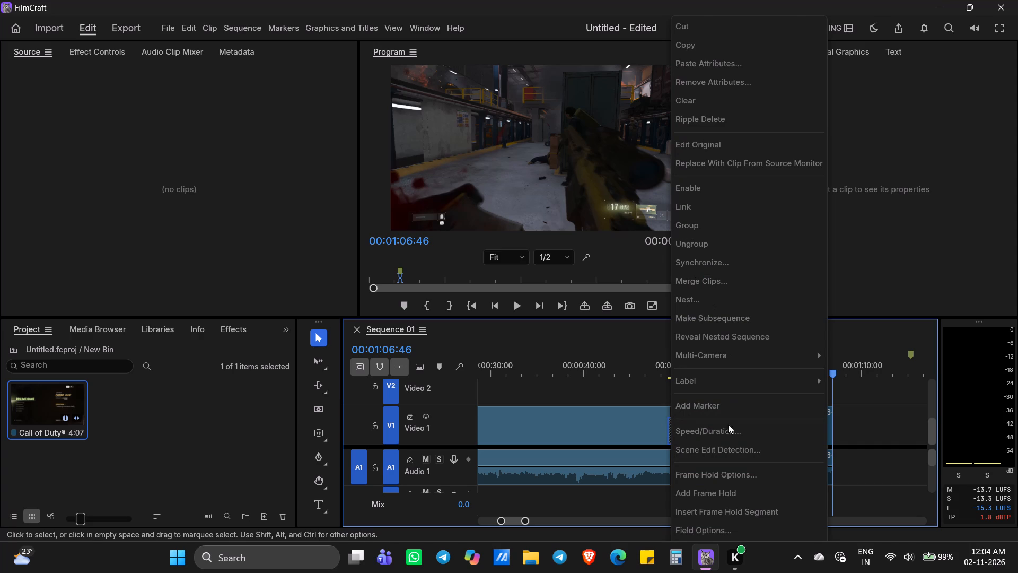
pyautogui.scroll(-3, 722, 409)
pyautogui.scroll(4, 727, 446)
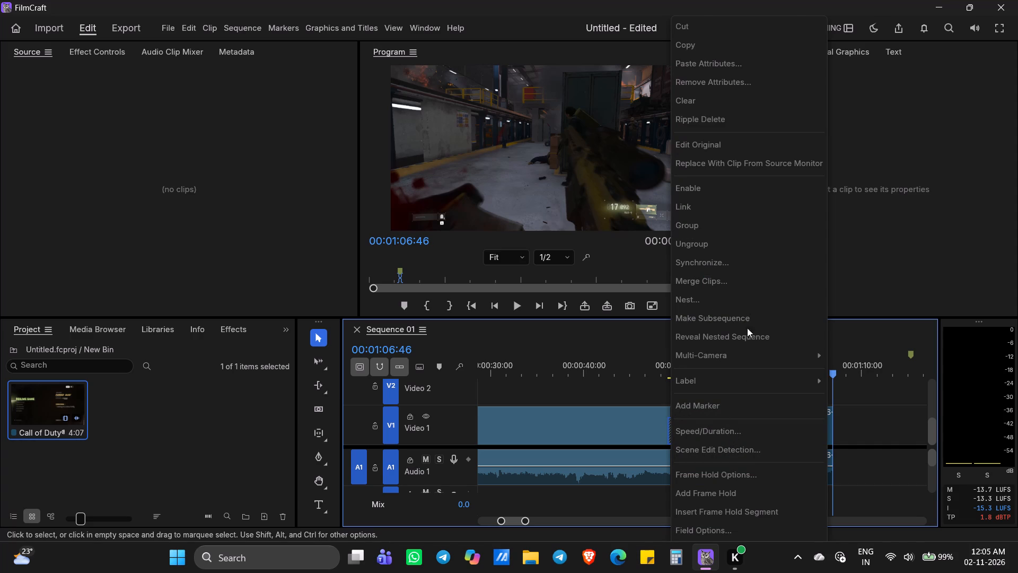
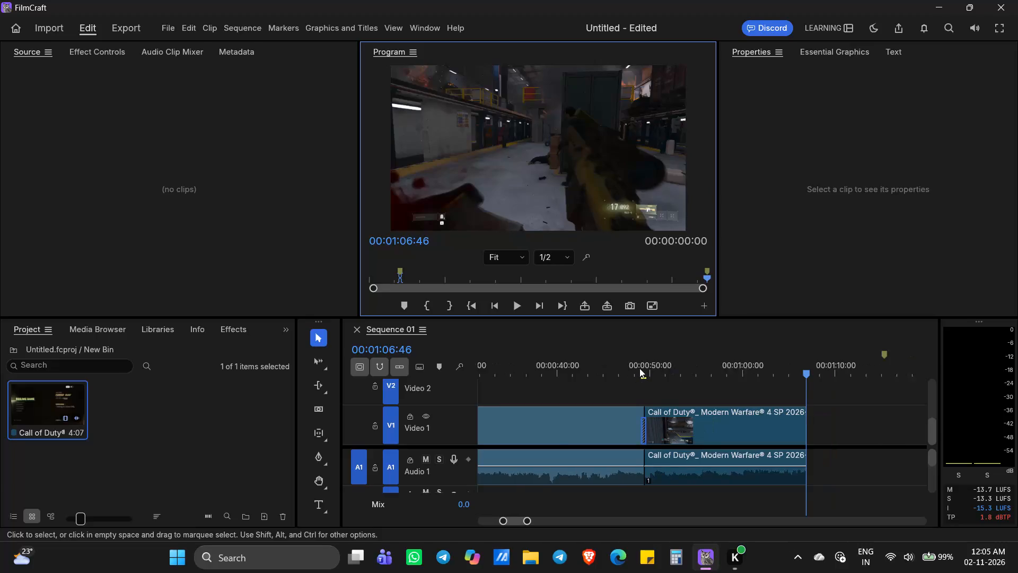
# Look over the Sequence 01 tracks around the cut between the two gameplay segments and check the options for the Video 1 transition.
pyautogui.keyDown('ctrl'); pyautogui.scroll(-4, 639, 368); pyautogui.keyUp('ctrl')
pyautogui.keyDown('ctrl'); pyautogui.scroll(11, 639, 368); pyautogui.keyUp('ctrl')
pyautogui.keyDown('ctrl'); pyautogui.scroll(7, 536, 414); pyautogui.keyUp('ctrl')
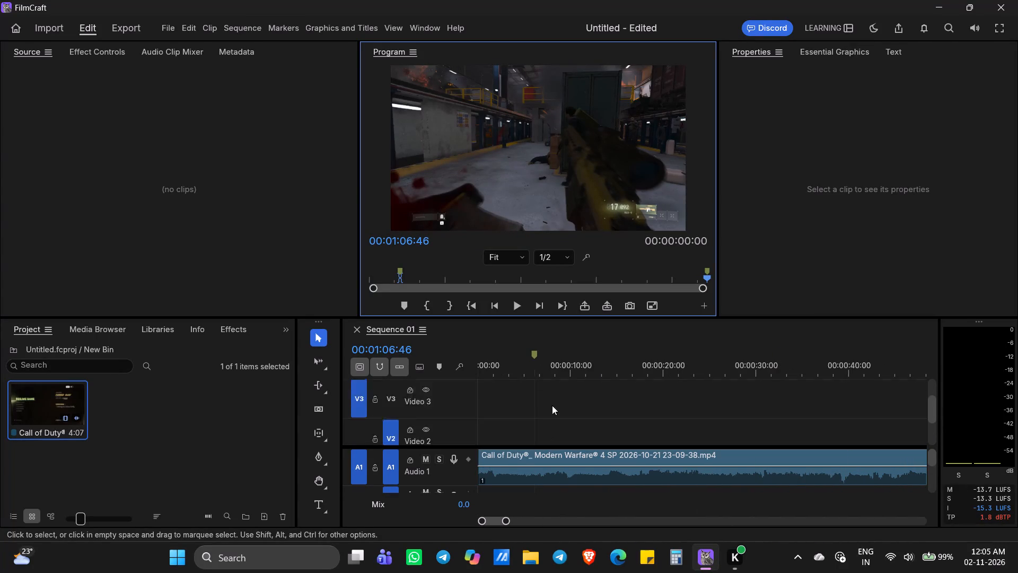
pyautogui.keyDown('ctrl'); pyautogui.scroll(2, 552, 405); pyautogui.keyUp('ctrl')
pyautogui.keyDown('ctrl'); pyautogui.scroll(-4, 694, 353); pyautogui.keyUp('ctrl')
pyautogui.keyDown('ctrl'); pyautogui.scroll(5, 648, 449); pyautogui.keyUp('ctrl')
pyautogui.keyDown('ctrl'); pyautogui.scroll(4, 775, 227); pyautogui.keyUp('ctrl')
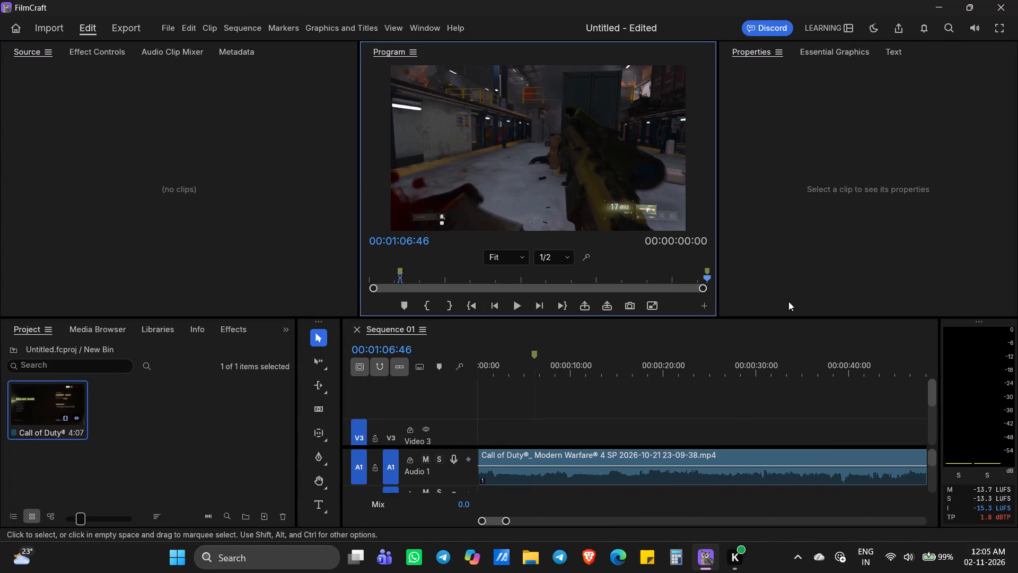
pyautogui.scroll(-6, 639, 459)
pyautogui.scroll(-5, 484, 446)
pyautogui.scroll(5, 490, 456)
pyautogui.keyDown('shift'); pyautogui.scroll(-13, 599, 465); pyautogui.keyUp('shift')
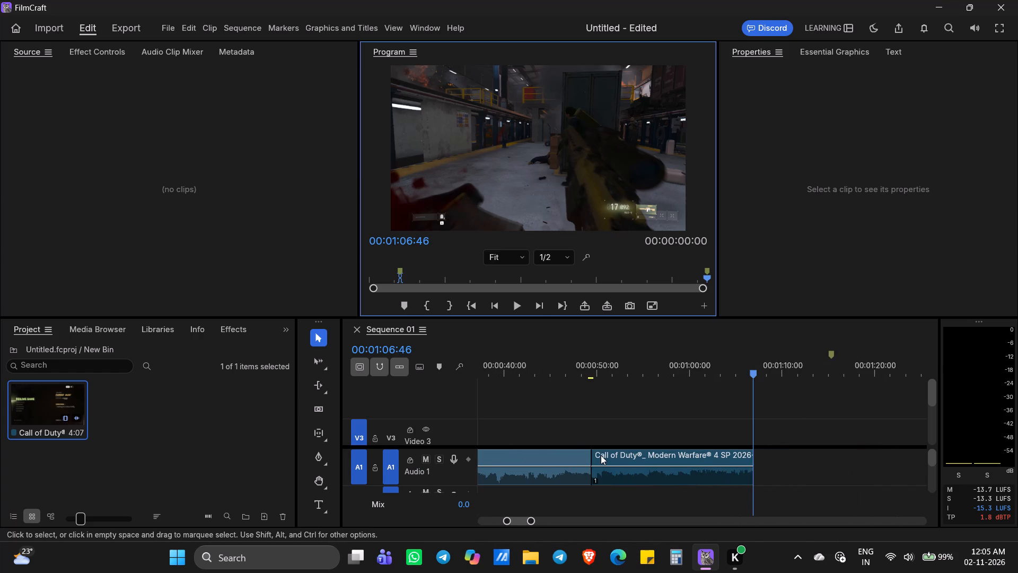
pyautogui.keyDown('shift'); pyautogui.scroll(5, 601, 455); pyautogui.keyUp('shift')
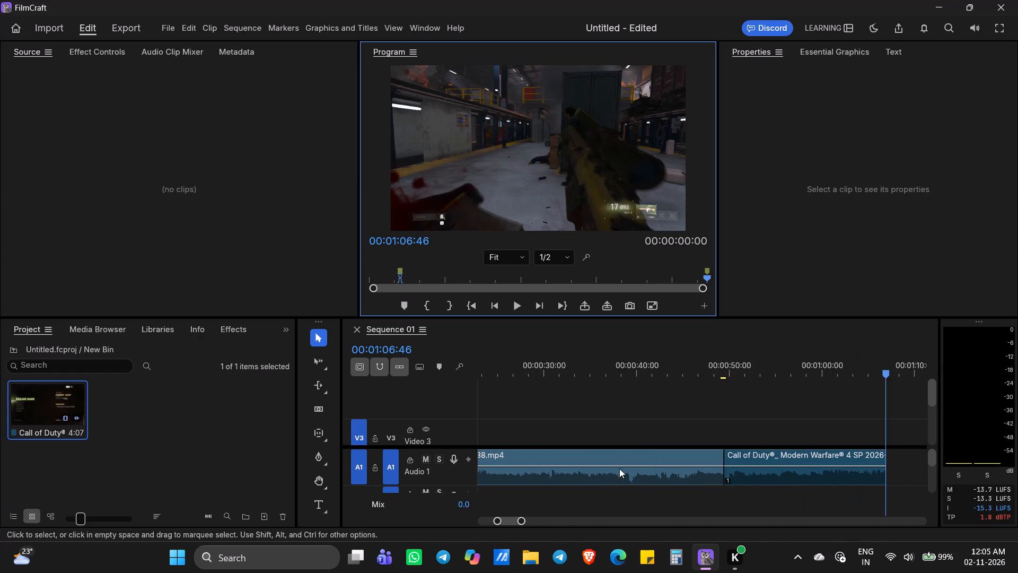
pyautogui.keyDown('shift'); pyautogui.scroll(5, 623, 465); pyautogui.keyUp('shift')
pyautogui.keyDown('shift'); pyautogui.scroll(-6, 697, 420); pyautogui.keyUp('shift')
pyautogui.keyDown('shift'); pyautogui.scroll(5, 730, 415); pyautogui.keyUp('shift')
pyautogui.scroll(-5, 776, 407)
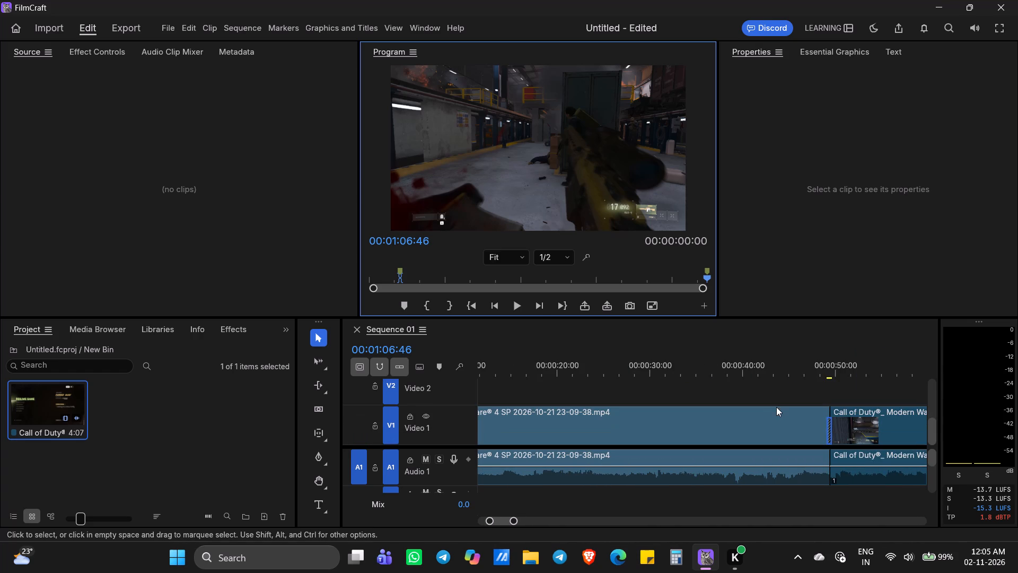
pyautogui.scroll(-5, 776, 407)
pyautogui.rightClick(831, 430)
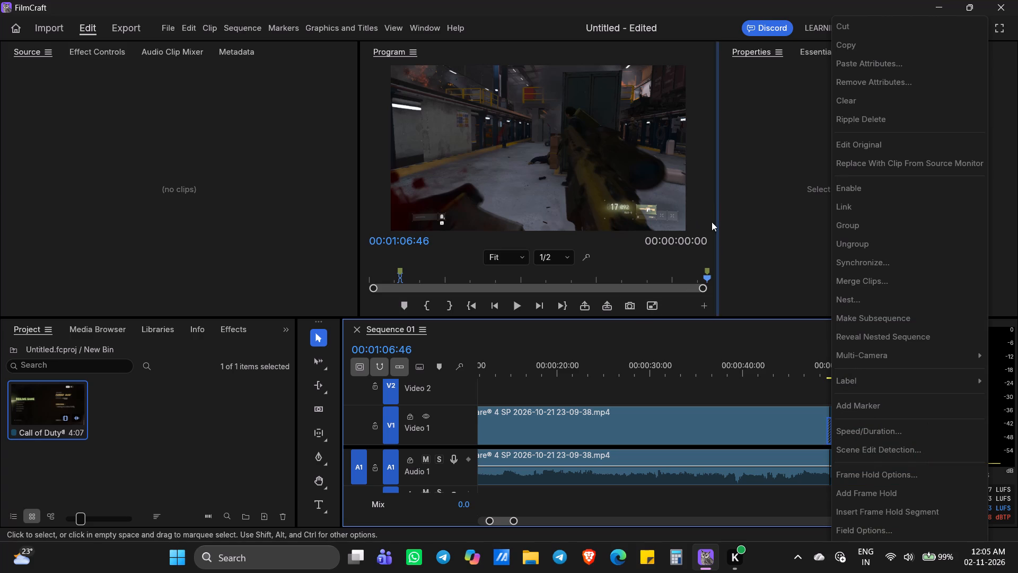
pyautogui.click(857, 279)
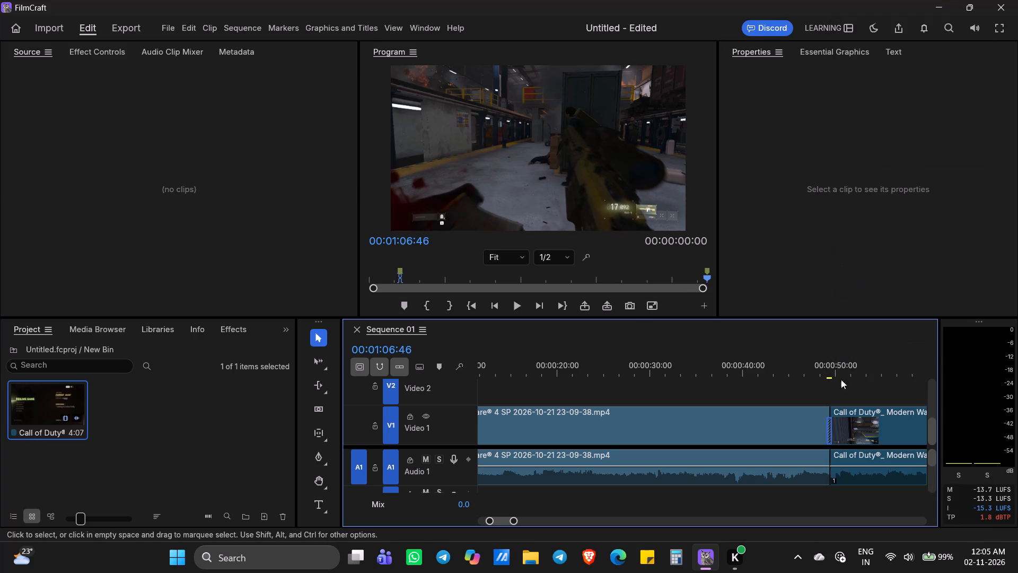
# Look over the start of Sequence 01 and its video tracks, and examine the Cross Dissolve transition's duration and alignment settings.
pyautogui.keyDown('shift'); pyautogui.scroll(-3, 759, 314); pyautogui.keyUp('shift')
pyautogui.keyDown('shift'); pyautogui.scroll(3, 759, 314); pyautogui.keyUp('shift')
pyautogui.keyDown('shift'); pyautogui.scroll(12, 598, 390); pyautogui.keyUp('shift')
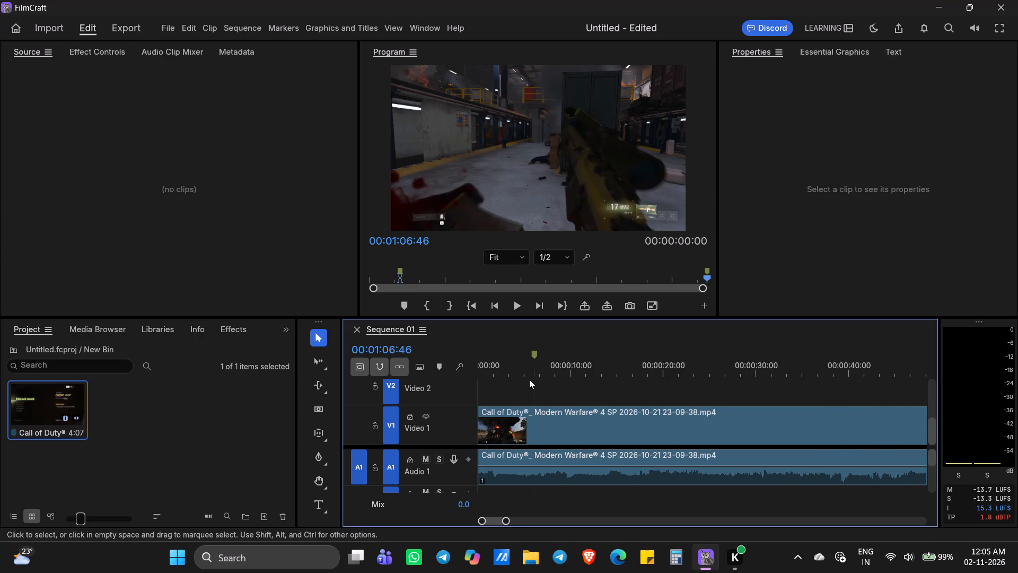
pyautogui.keyDown('shift'); pyautogui.scroll(6, 529, 379); pyautogui.keyUp('shift')
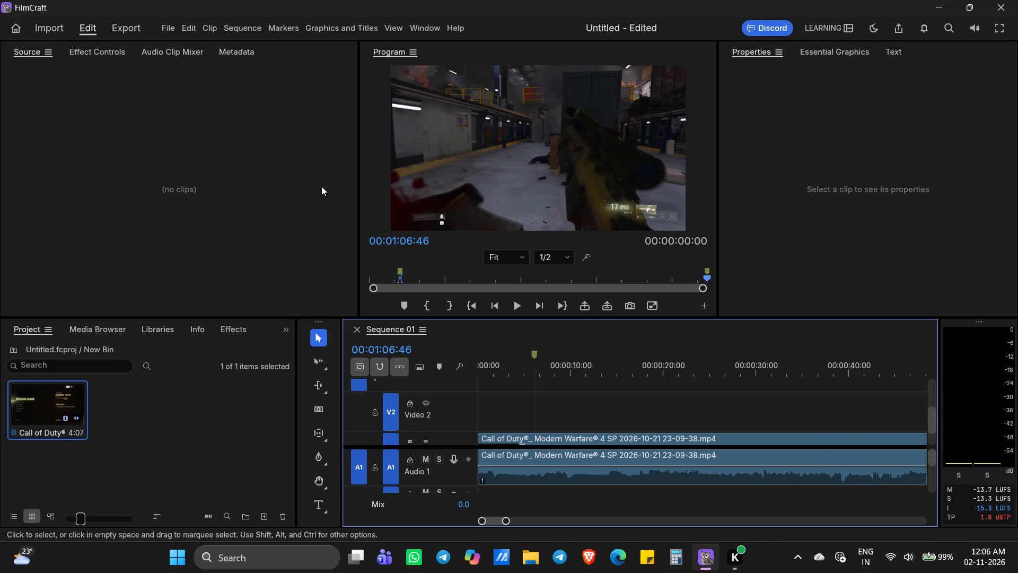
pyautogui.click(101, 57)
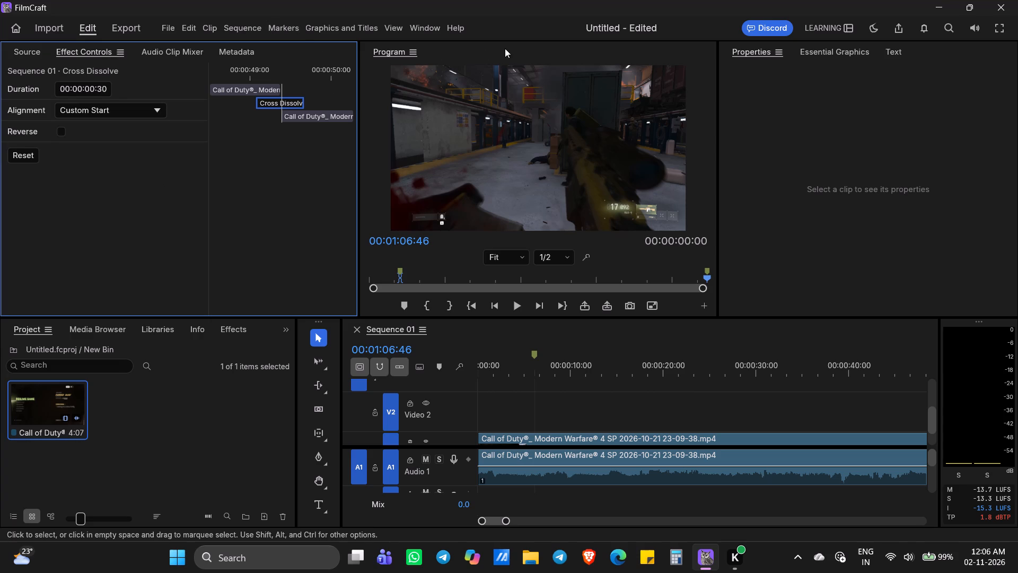
pyautogui.click(506, 46)
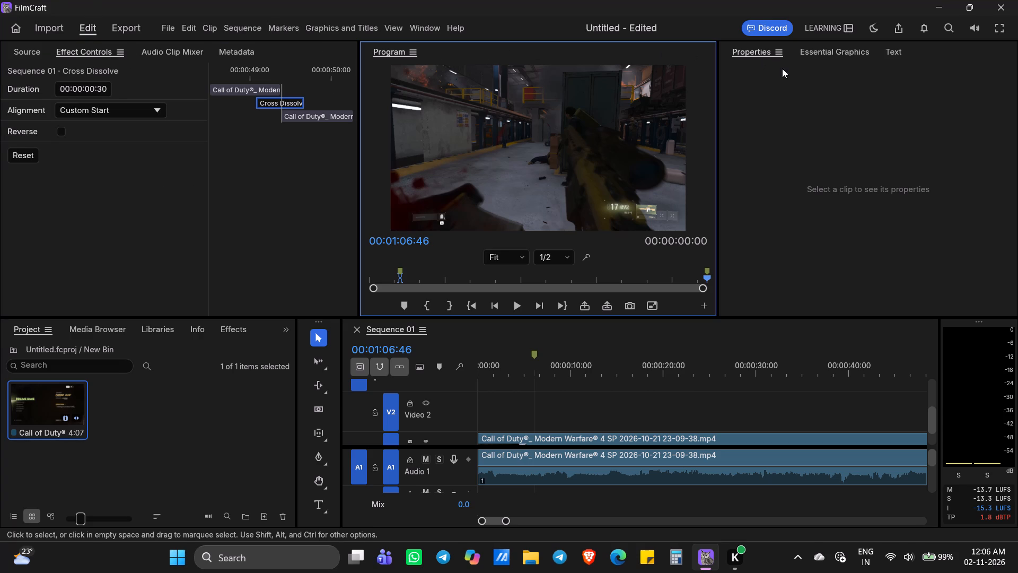
pyautogui.scroll(-5, 199, 379)
pyautogui.scroll(2, 590, 416)
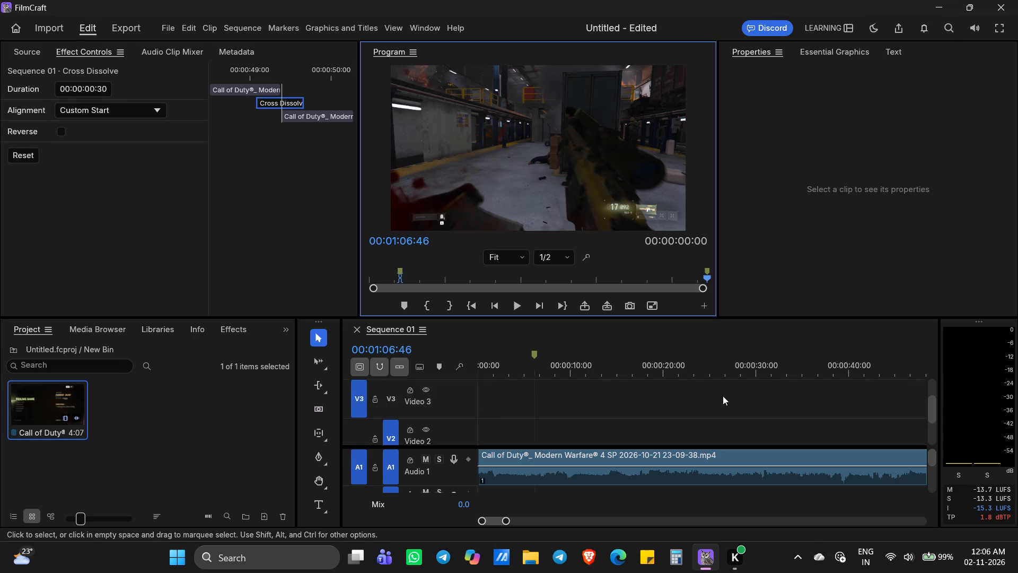
pyautogui.scroll(2, 723, 396)
pyautogui.scroll(-6, 912, 210)
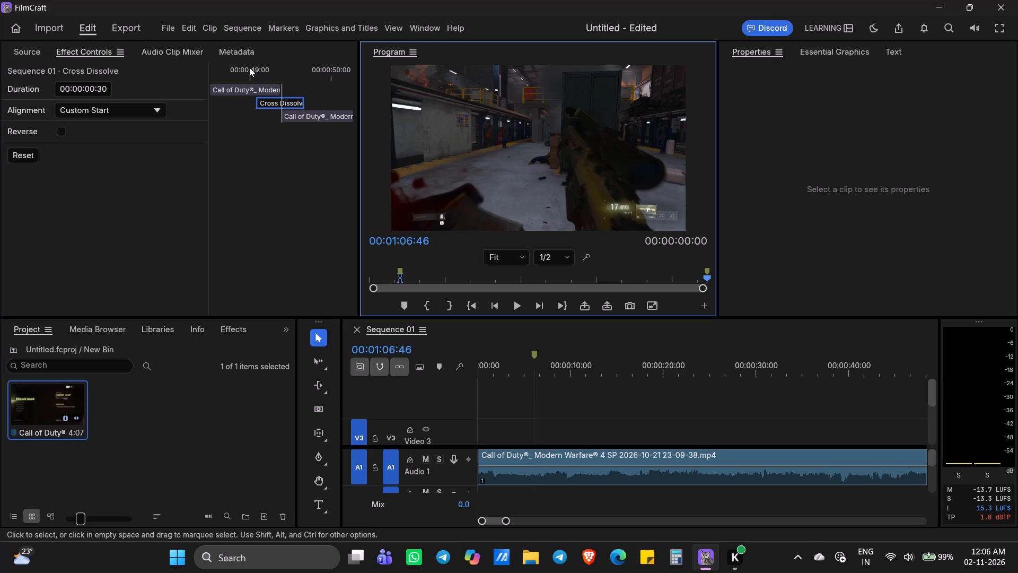
# Bring up the export settings for Sequence 01 and review the video, audio and scaling options.
pyautogui.click(135, 30)
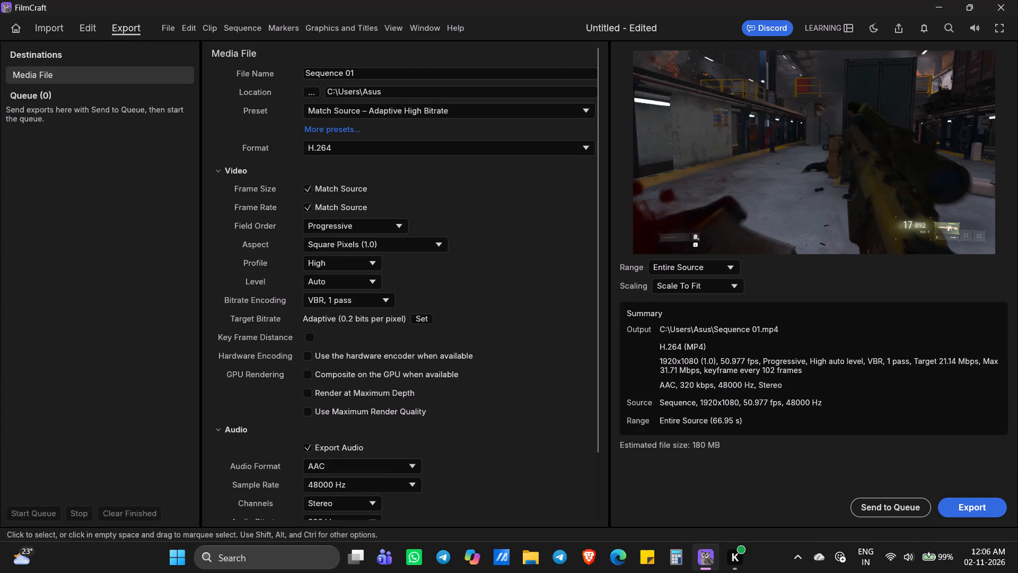
pyautogui.scroll(-3, 392, 184)
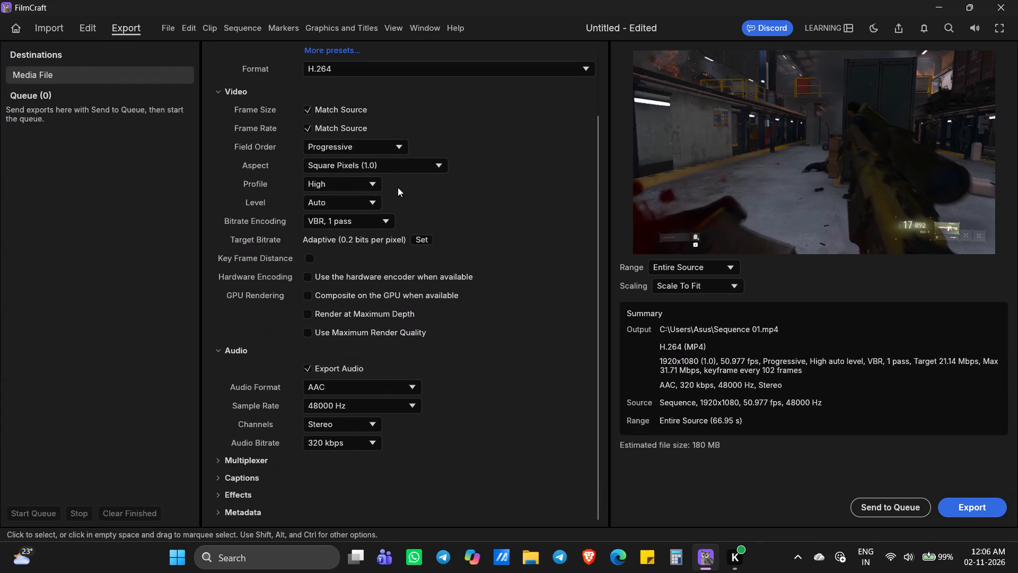
pyautogui.scroll(-2, 401, 195)
pyautogui.scroll(-3, 432, 489)
pyautogui.scroll(4, 432, 481)
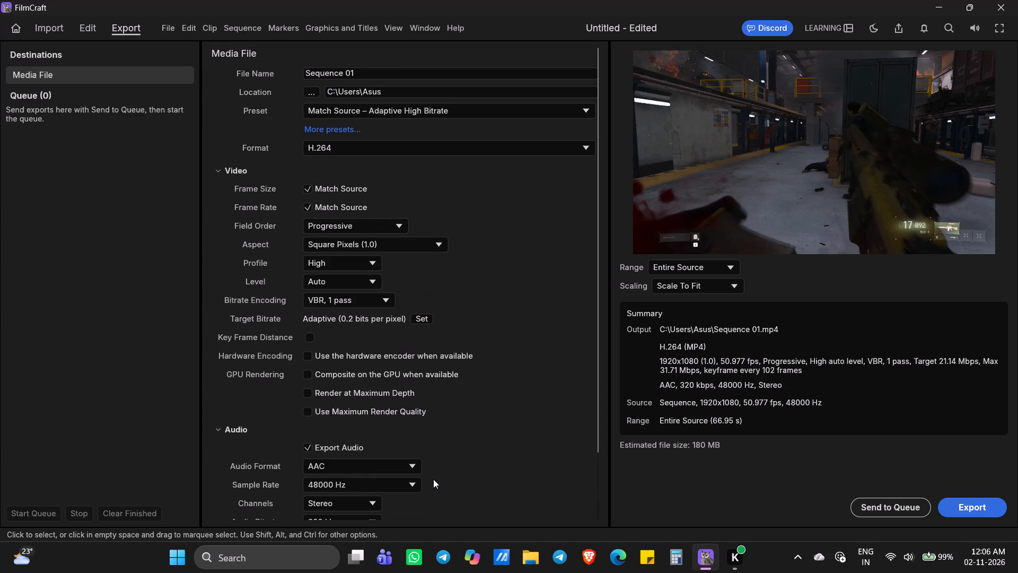
pyautogui.scroll(-4, 443, 467)
pyautogui.click(729, 286)
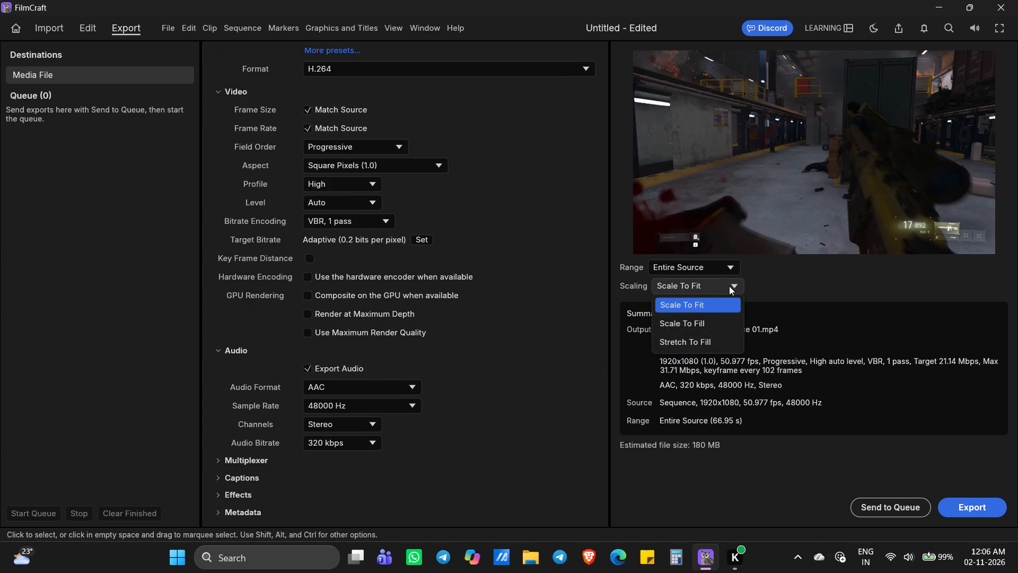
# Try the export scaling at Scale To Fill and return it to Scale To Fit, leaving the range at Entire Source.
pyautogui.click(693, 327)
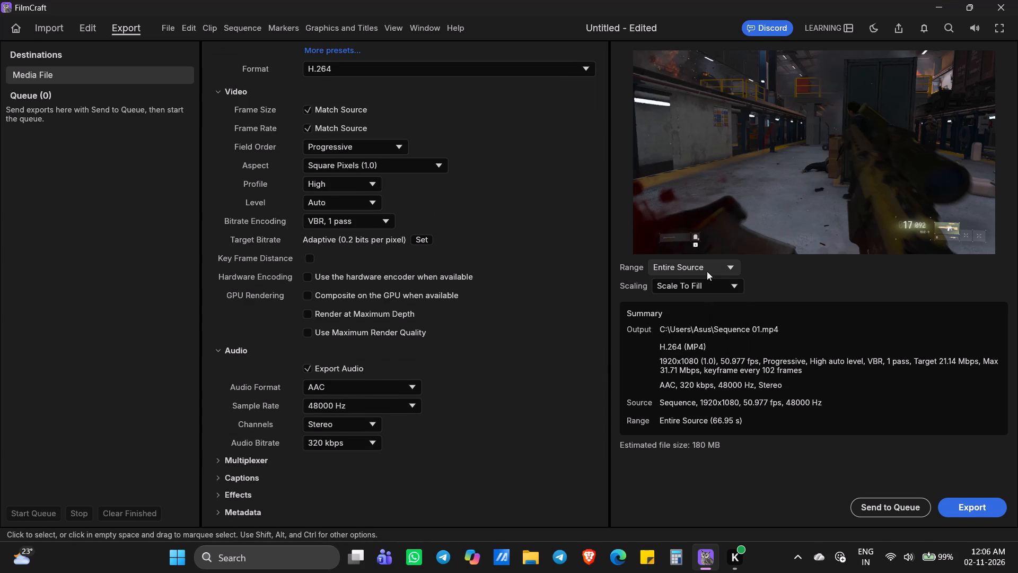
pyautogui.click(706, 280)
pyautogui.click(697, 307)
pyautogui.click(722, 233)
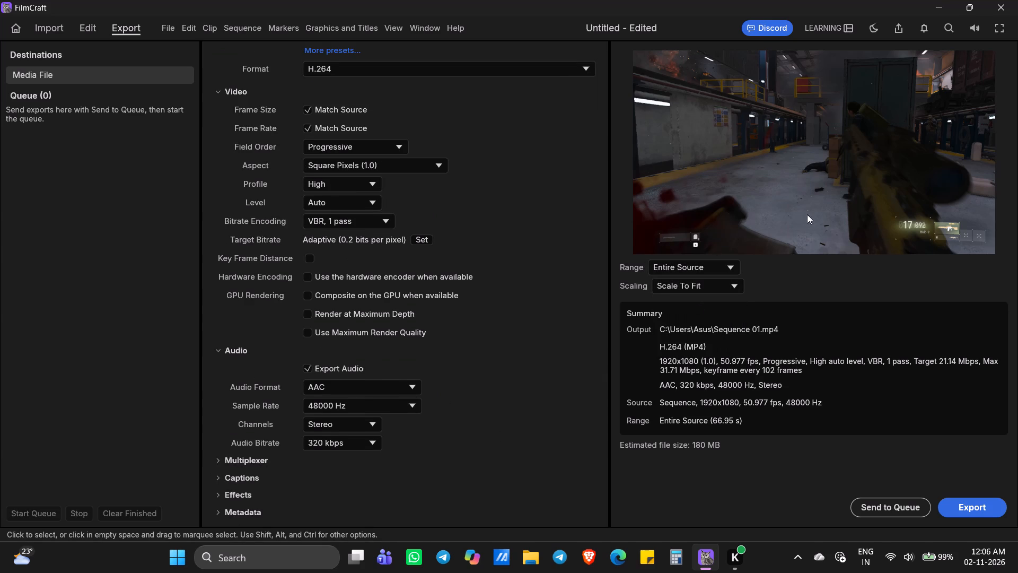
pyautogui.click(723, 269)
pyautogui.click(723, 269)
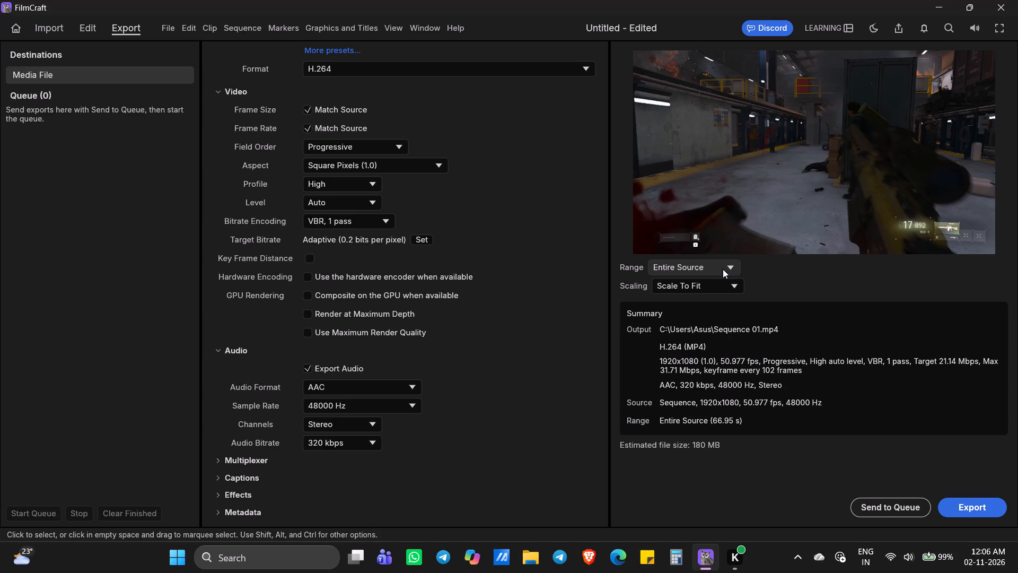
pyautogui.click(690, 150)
# Set the export file name to File 1.
pyautogui.scroll(-5, 805, 374)
pyautogui.scroll(5, 908, 491)
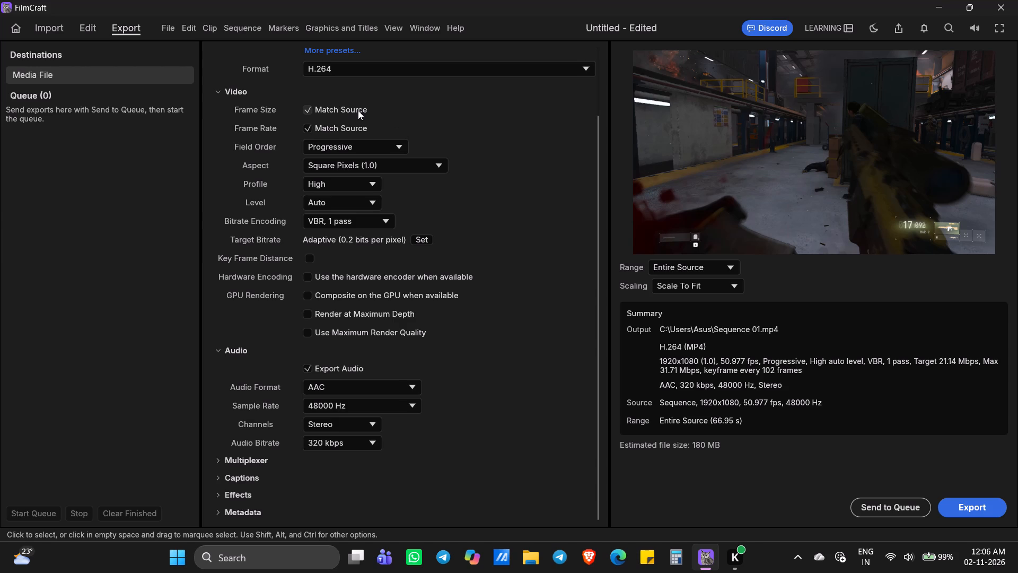
pyautogui.scroll(12, 540, 405)
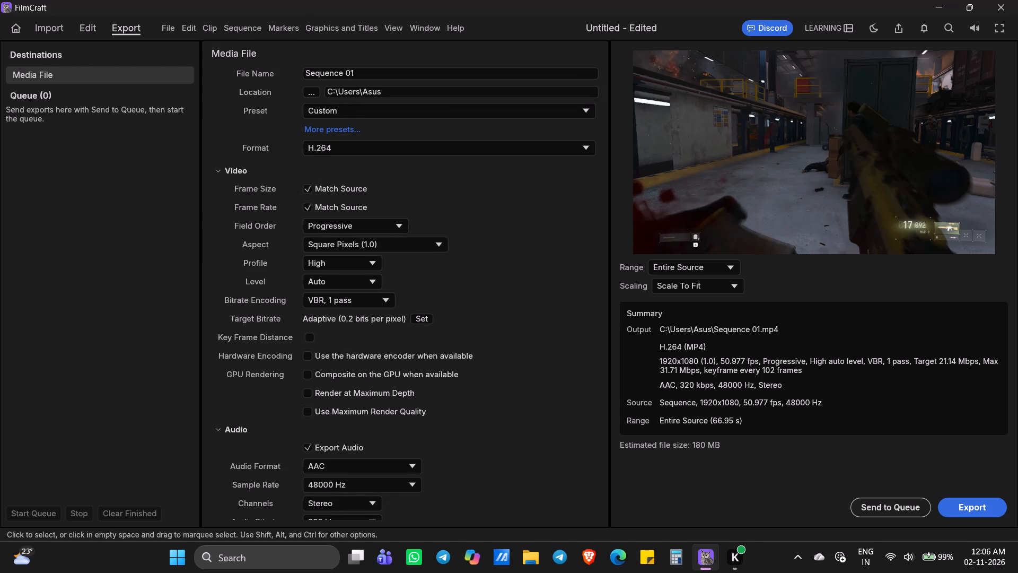
pyautogui.scroll(5, 1017, 197)
pyautogui.scroll(-7, 528, 255)
pyautogui.scroll(20, 712, 246)
pyautogui.scroll(2, 712, 246)
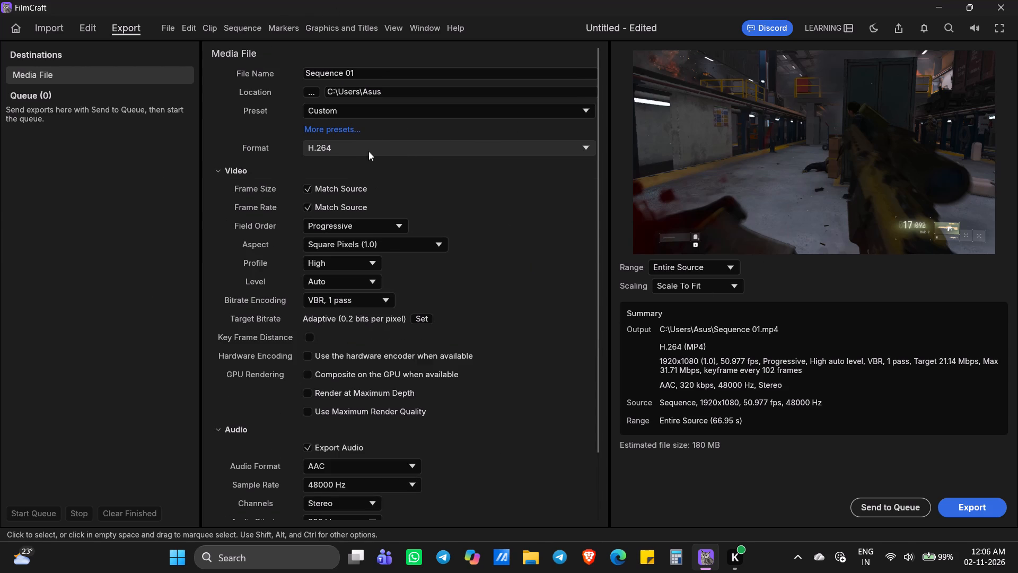
pyautogui.click(438, 77)
pyautogui.moveTo(414, 72); pyautogui.dragTo(299, 72)
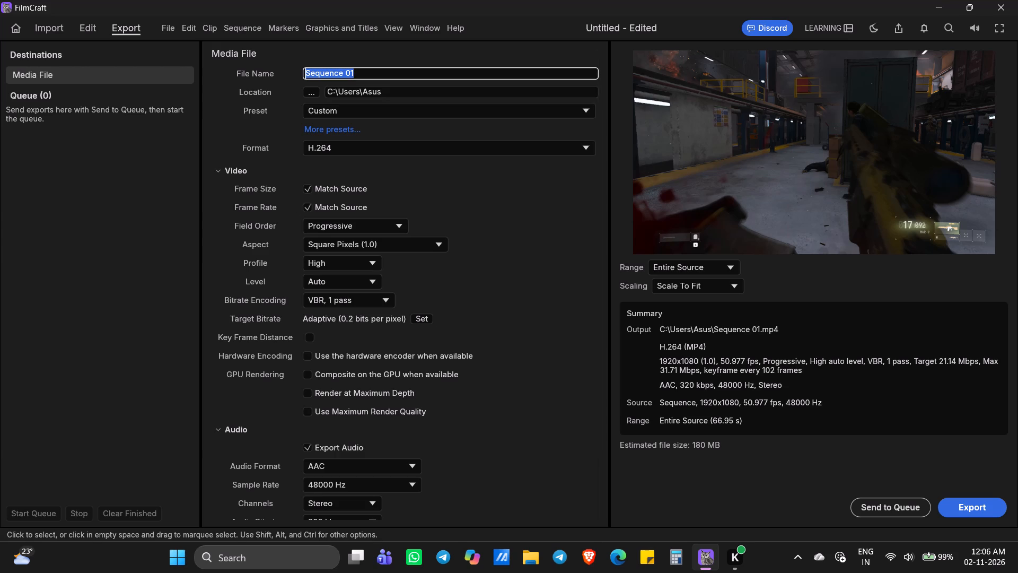
pyautogui.moveTo(299, 72); pyautogui.dragTo(295, 72)
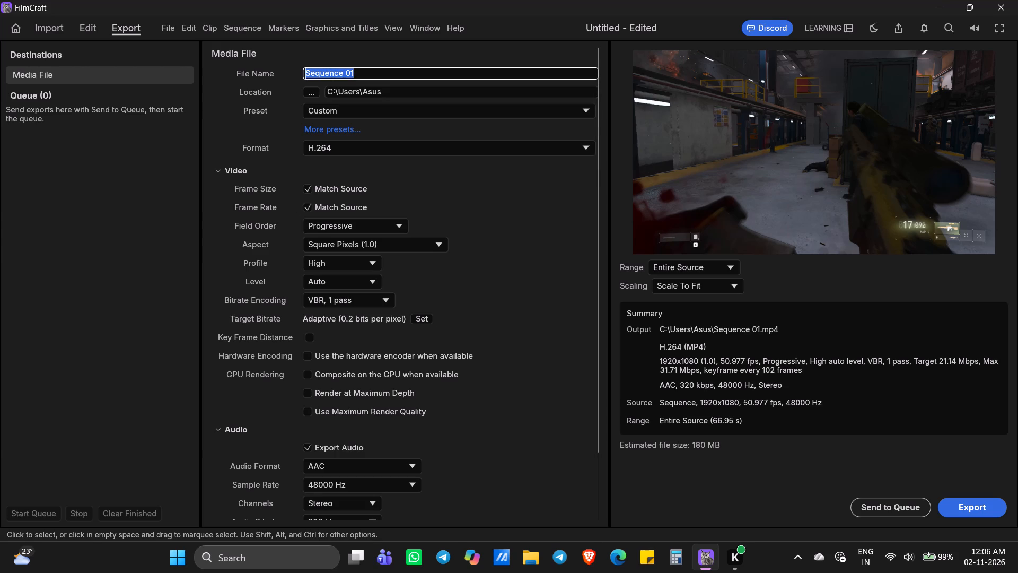
pyautogui.write('Fil')
pyautogui.press('space')
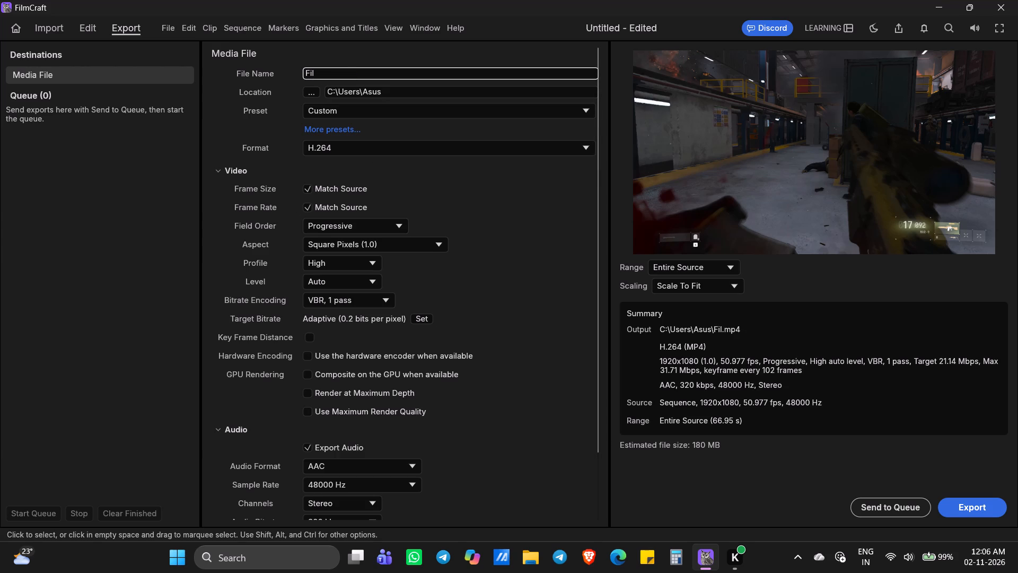
pyautogui.press('BackSpace')
pyautogui.press('e')
pyautogui.write('11')
pyautogui.press('BackSpace')
pyautogui.press('BackSpace')
pyautogui.press('space')
pyautogui.write('1')
pyautogui.press('Return')
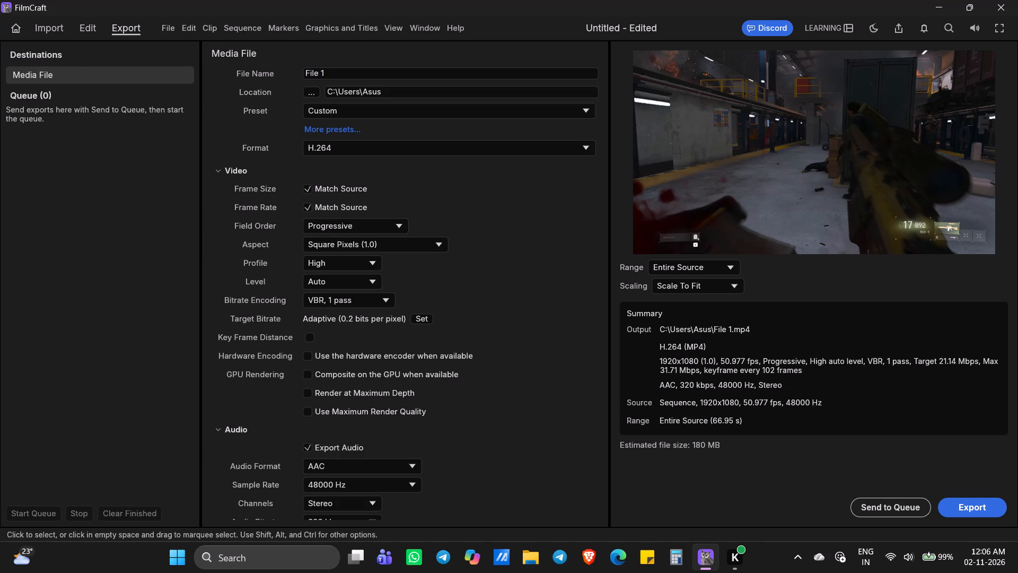
# Open the export location path for editing.
pyautogui.click(452, 91)
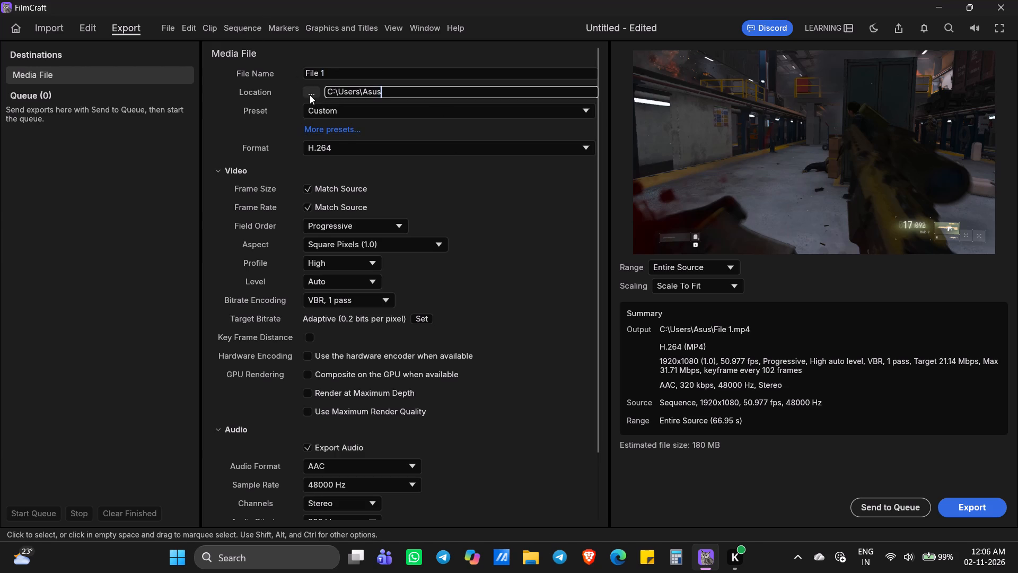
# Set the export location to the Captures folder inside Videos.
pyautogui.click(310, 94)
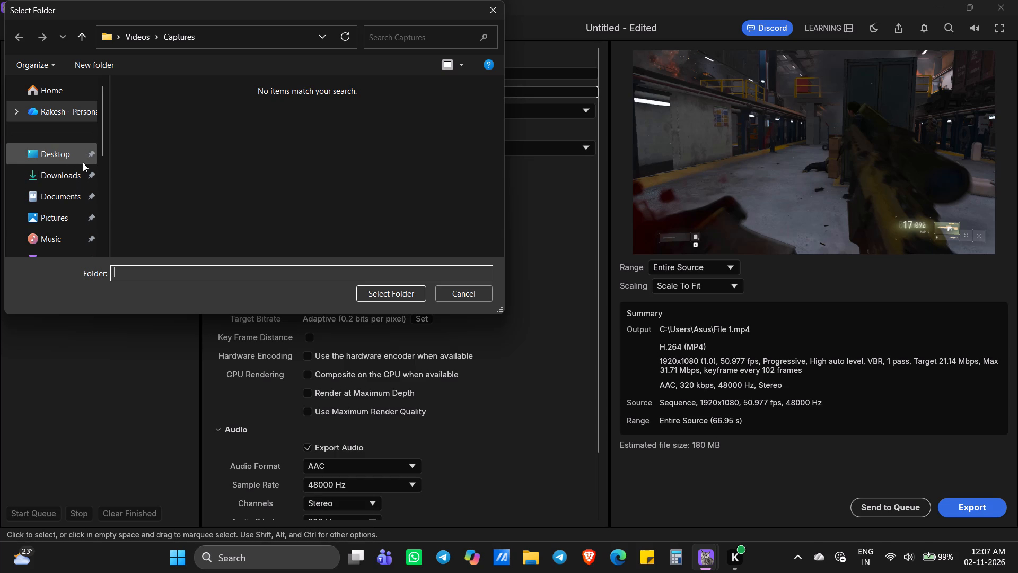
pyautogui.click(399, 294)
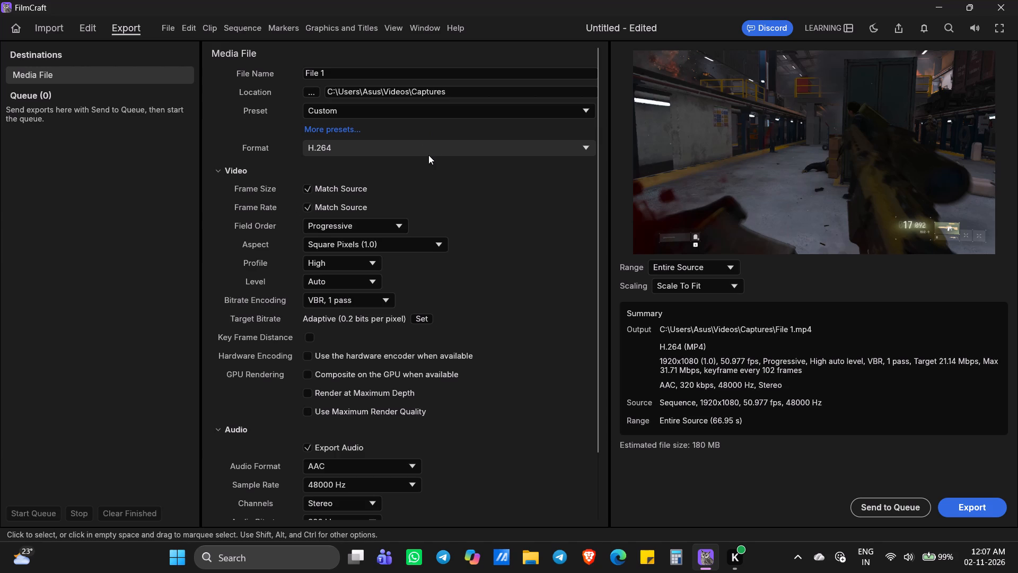
# Create a new folder named capture inside Videos\Captures and choose it as the export location.
pyautogui.click(442, 93)
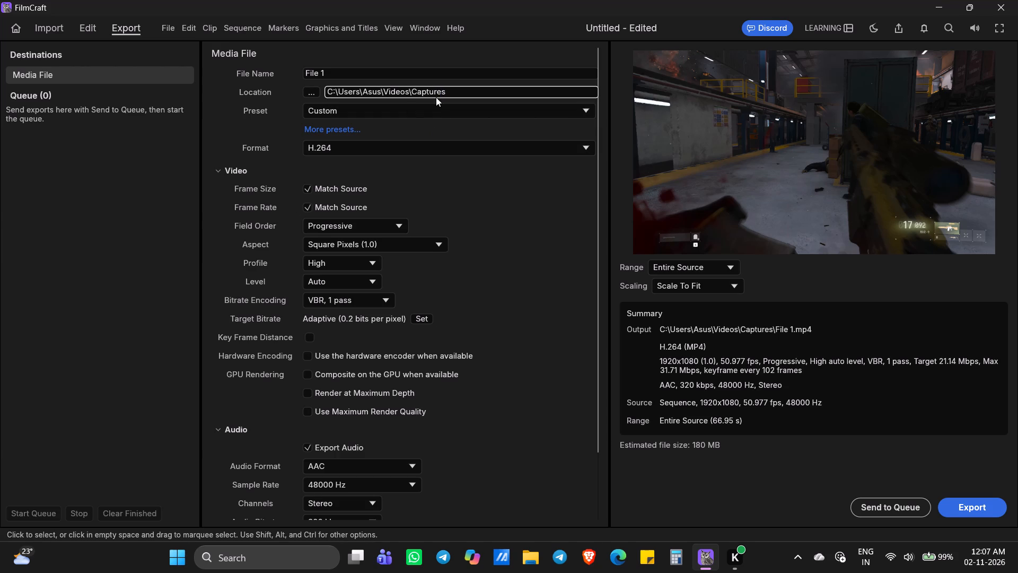
pyautogui.click(313, 90)
pyautogui.click(111, 62)
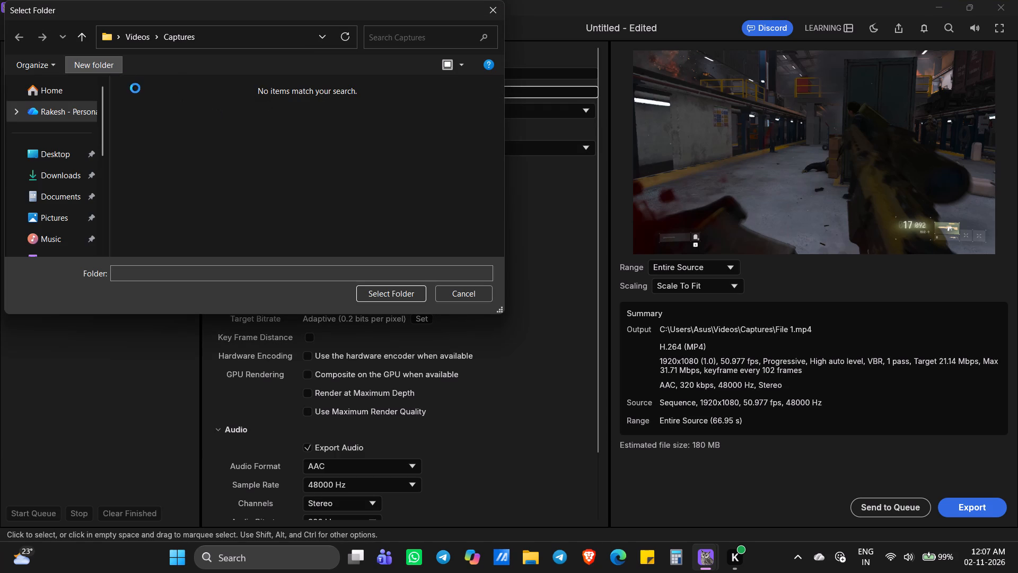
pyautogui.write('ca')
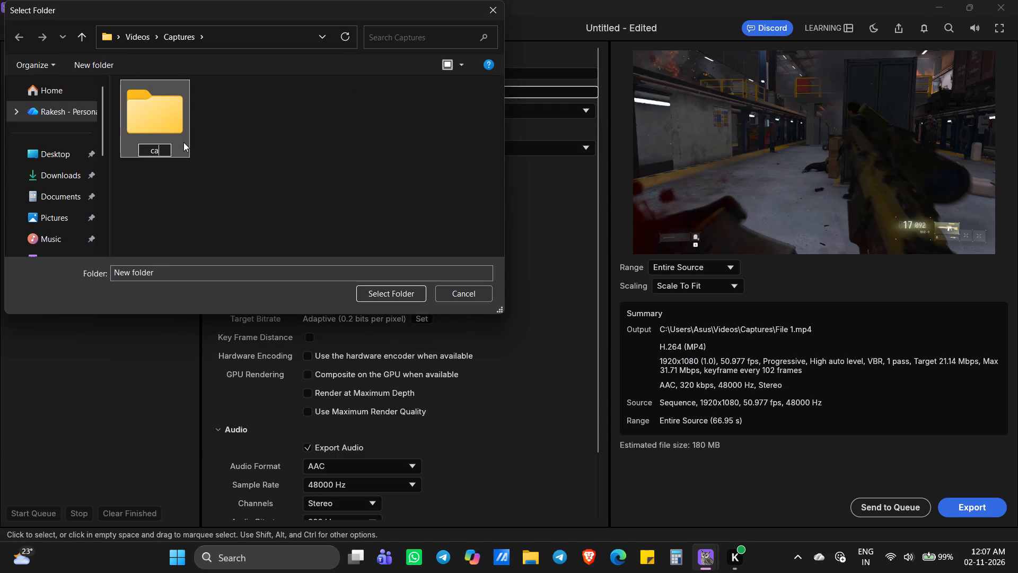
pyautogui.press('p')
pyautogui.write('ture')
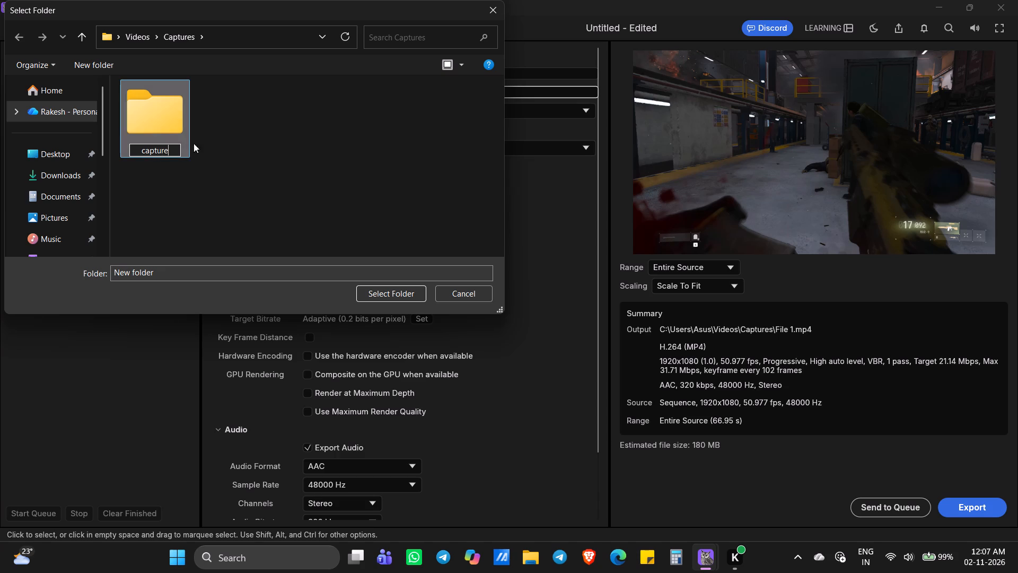
pyautogui.click(382, 295)
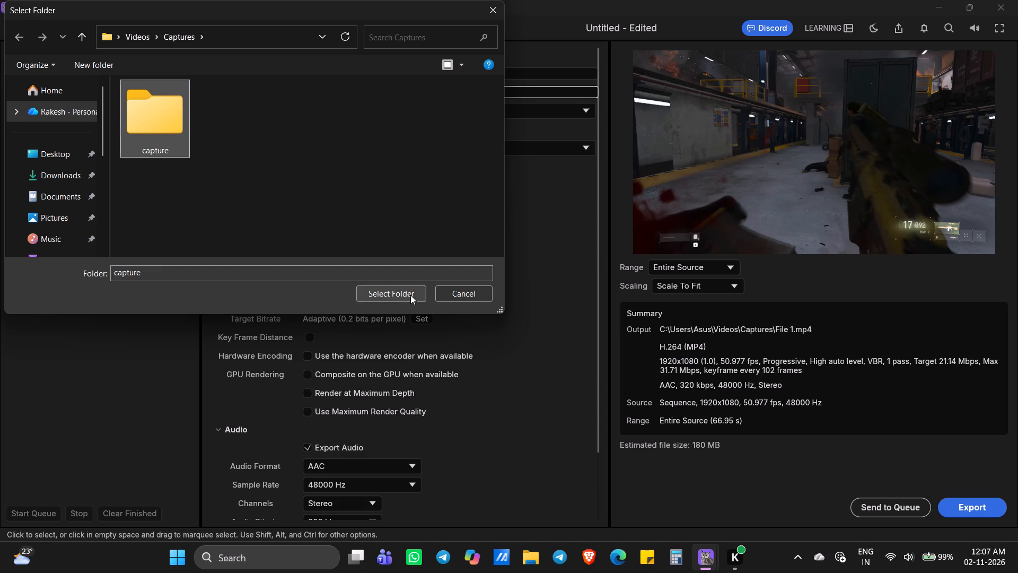
pyautogui.click(403, 295)
# Export the sequence as File 1 in H.264 format with the current settings.
pyautogui.click(970, 505)
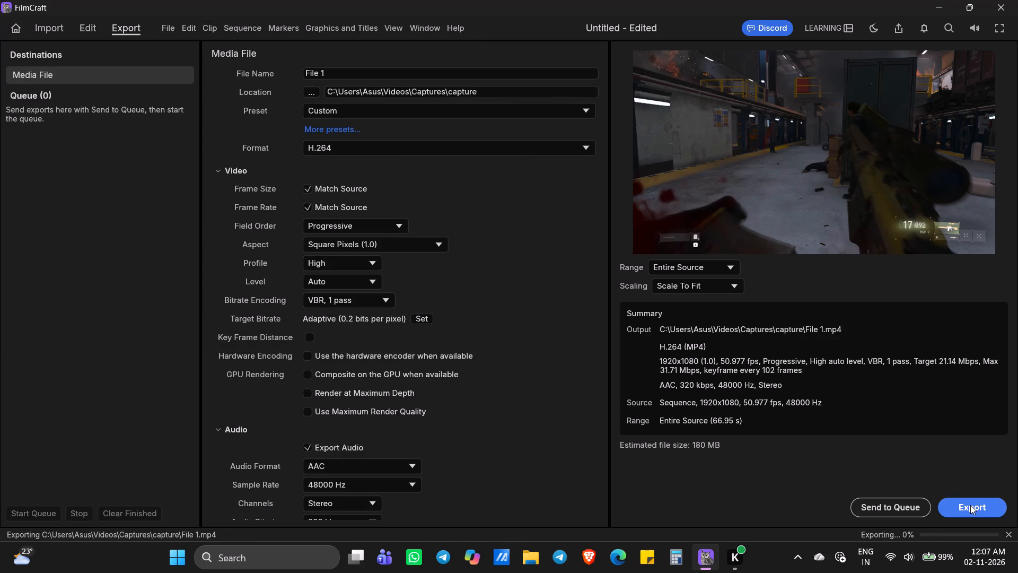
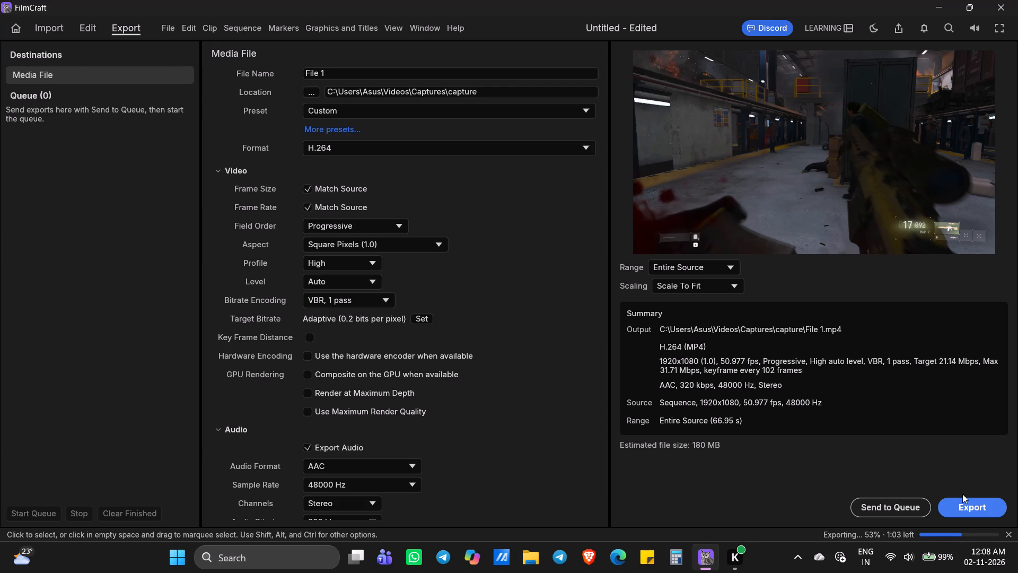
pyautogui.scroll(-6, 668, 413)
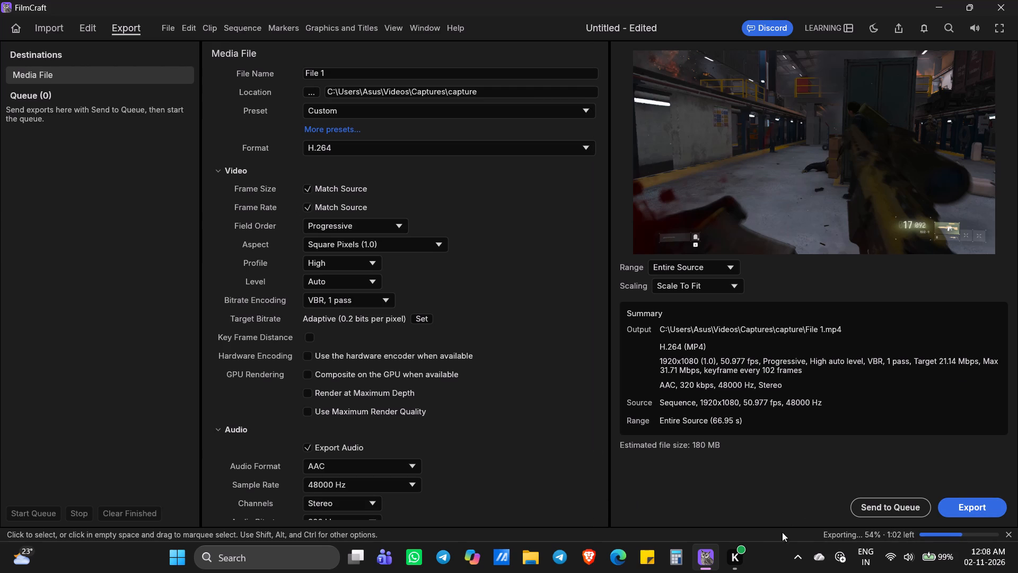
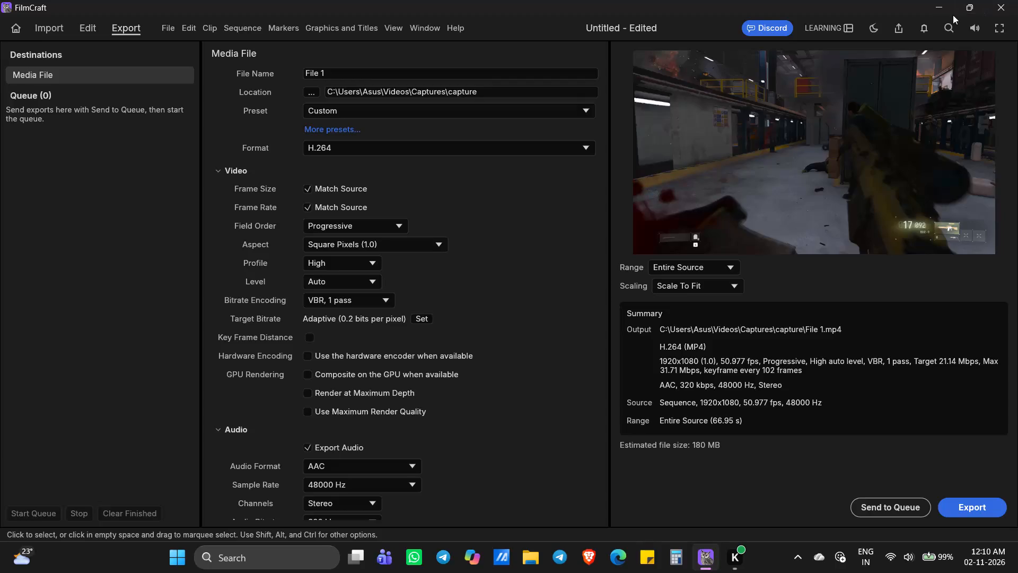
# Close the video editor with the untitled project open.
pyautogui.click(998, 12)
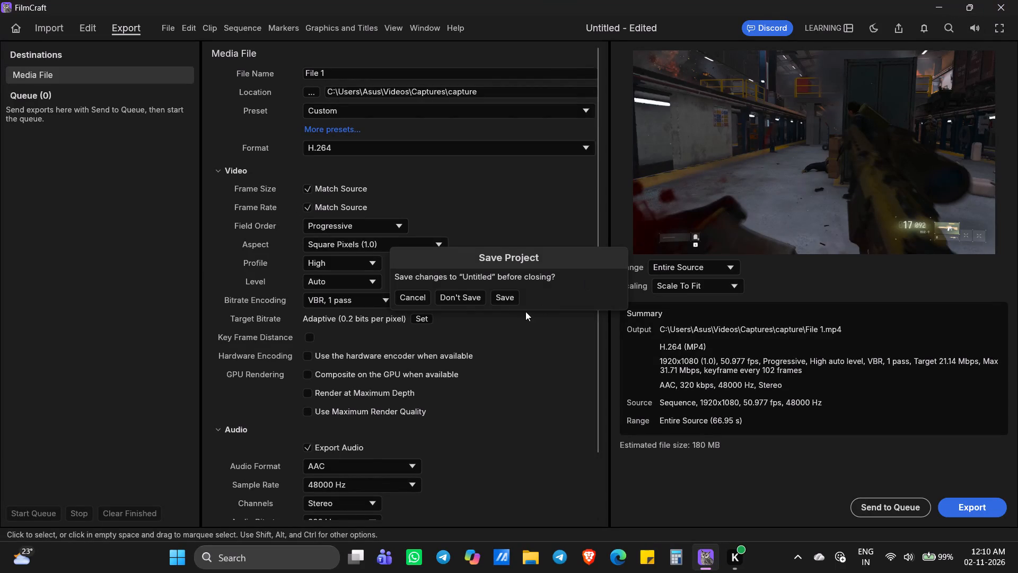